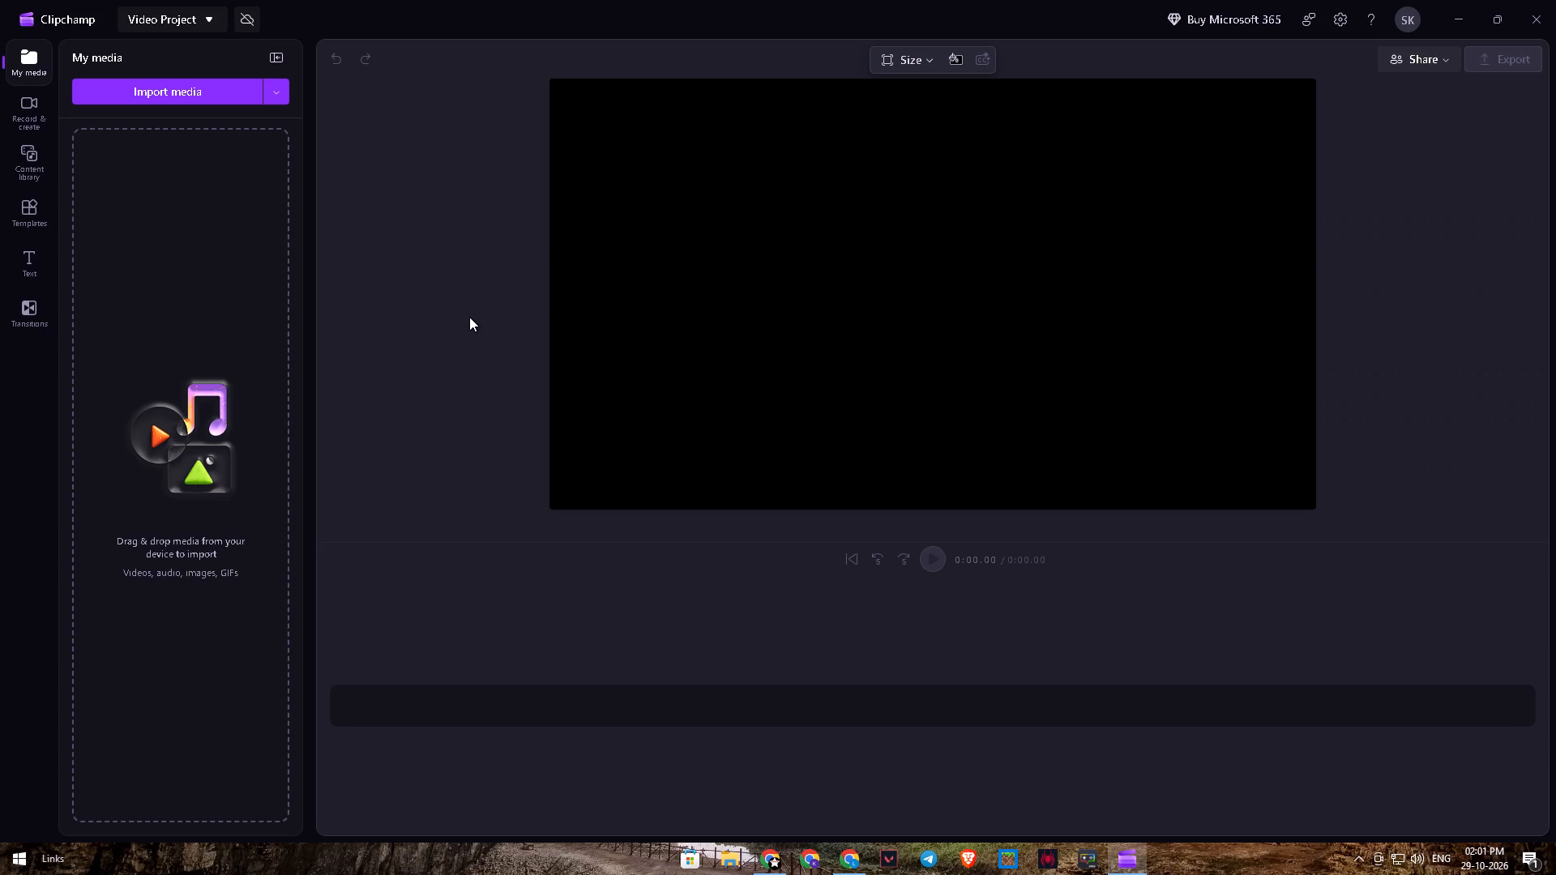
Import eng-5.mp4 from the fake mom folder and place it at the start of the timeline.
click(208, 100)
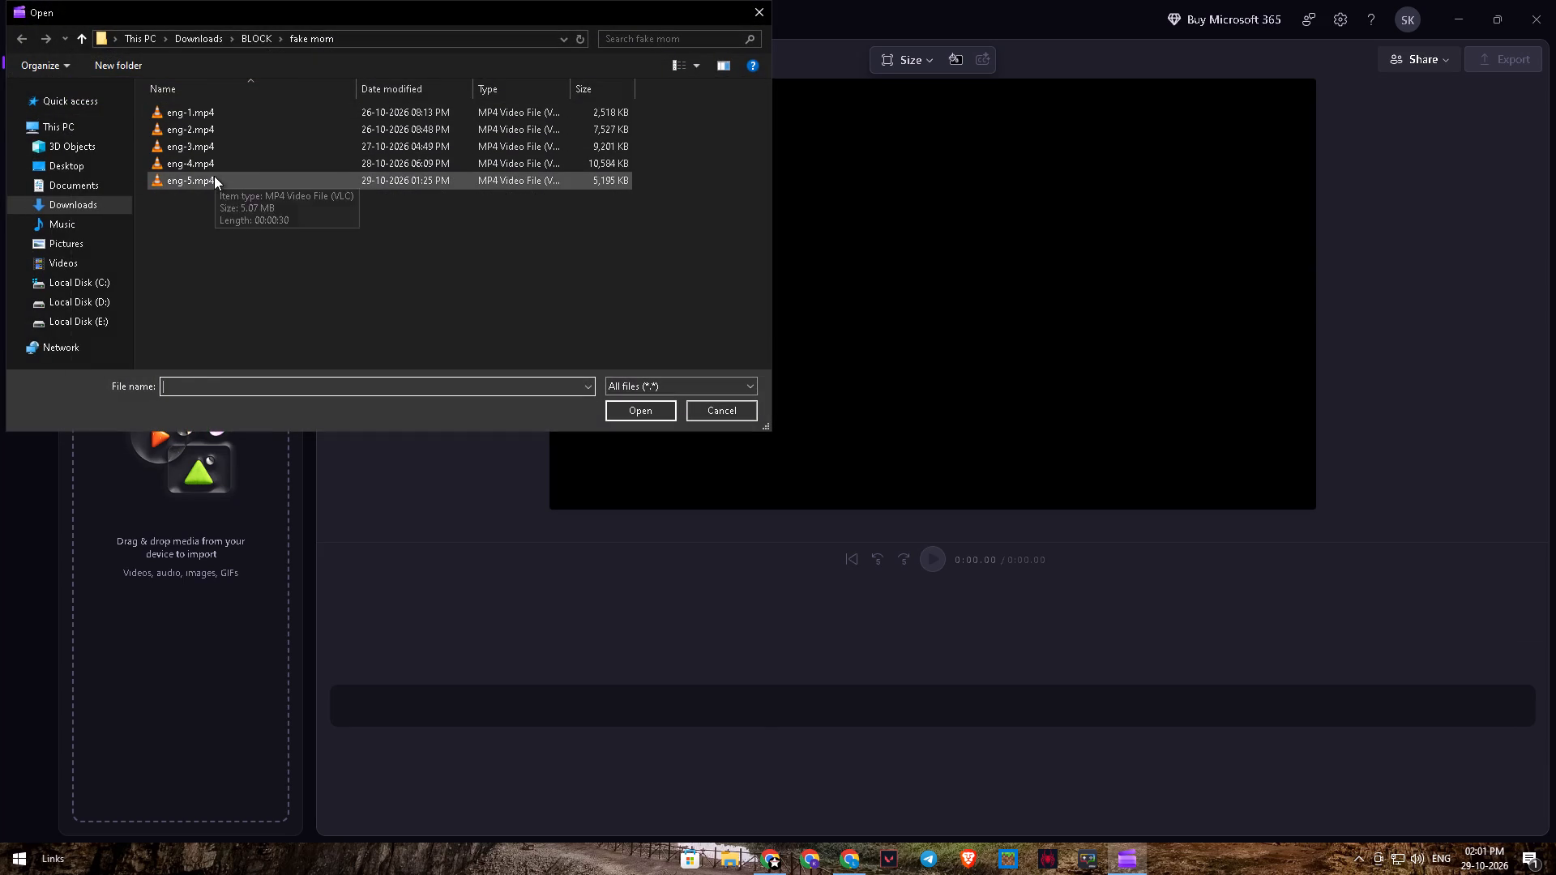
click(214, 176)
click(643, 416)
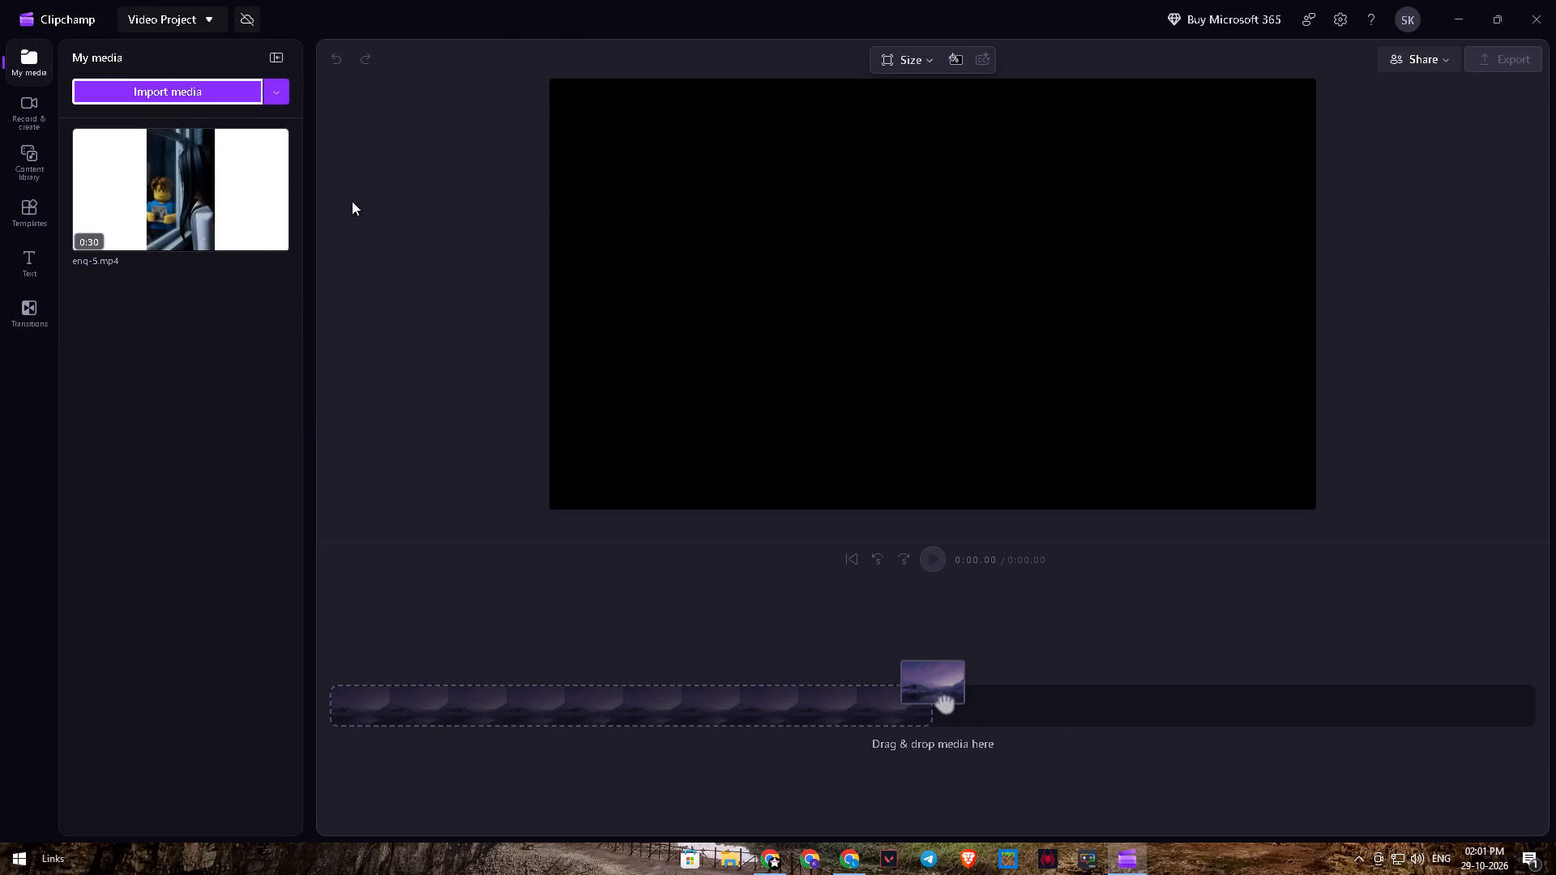
drag(222, 190, 579, 723)
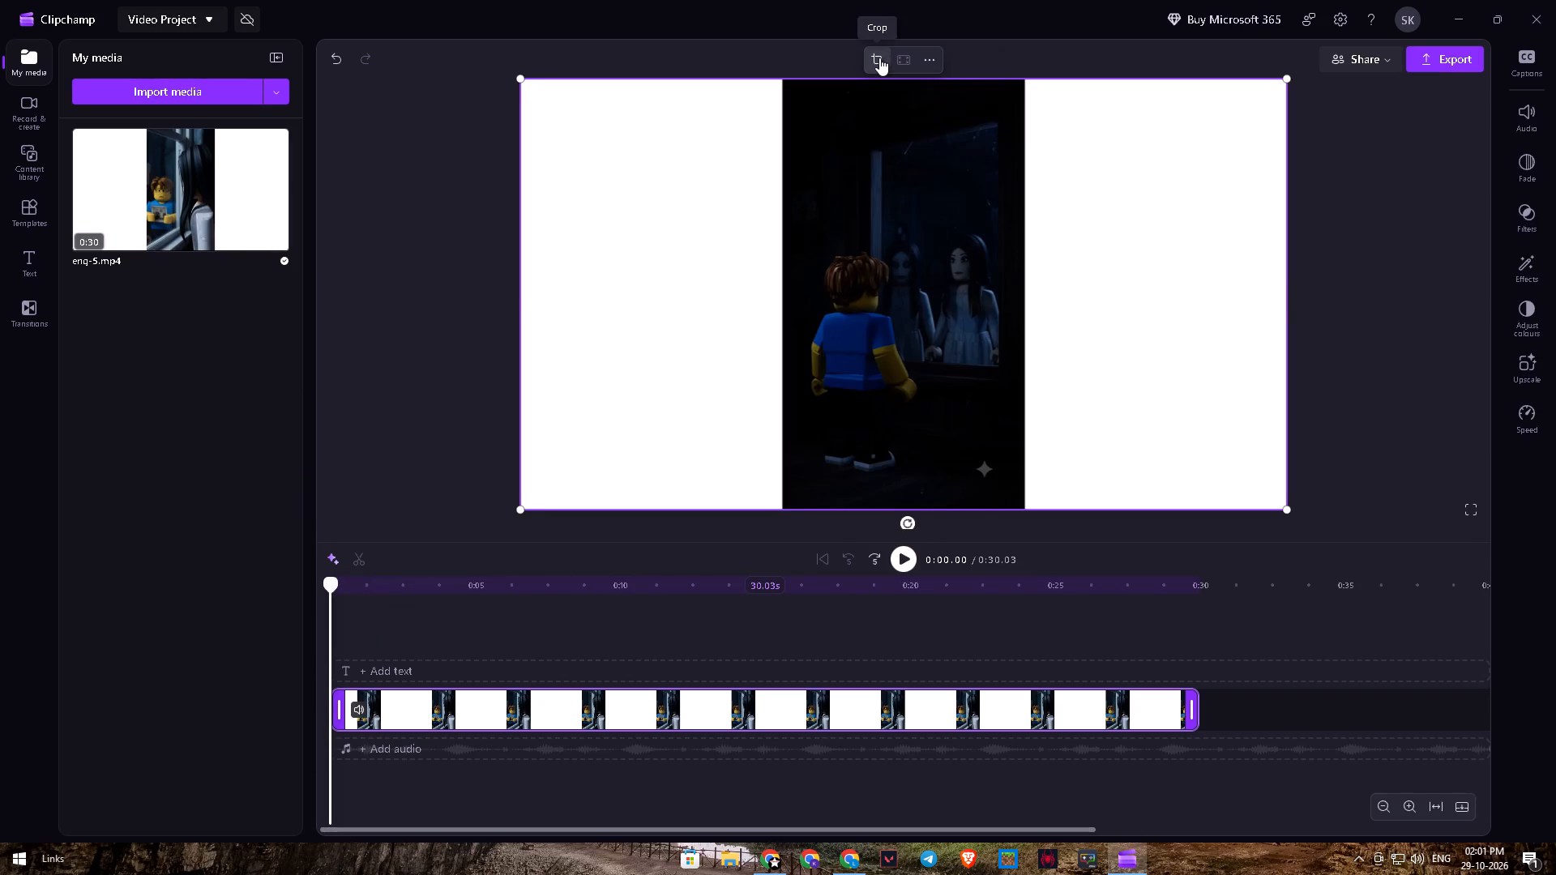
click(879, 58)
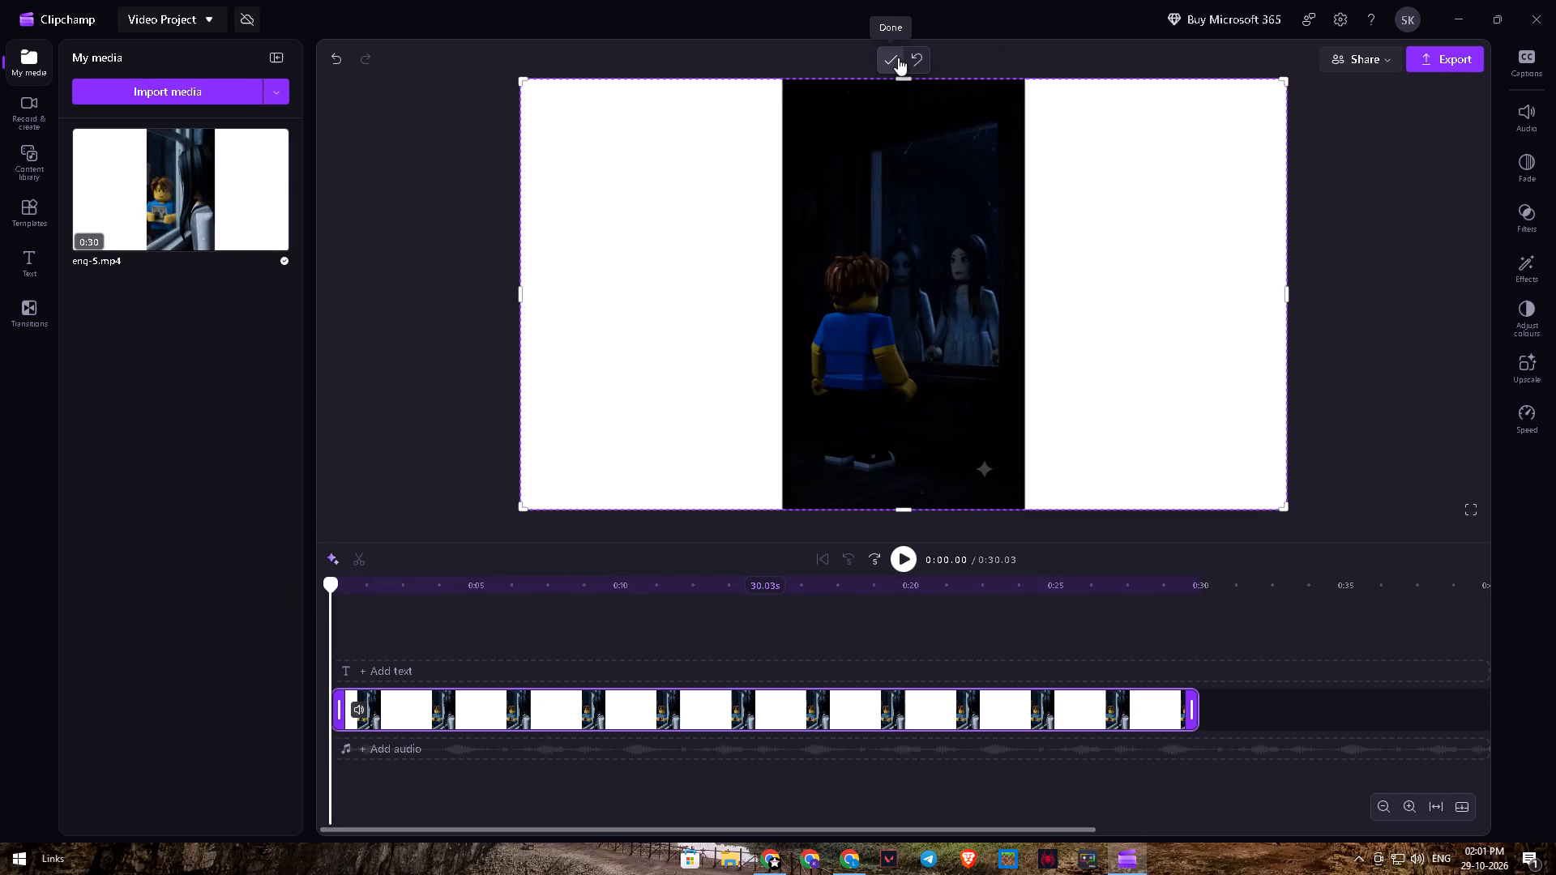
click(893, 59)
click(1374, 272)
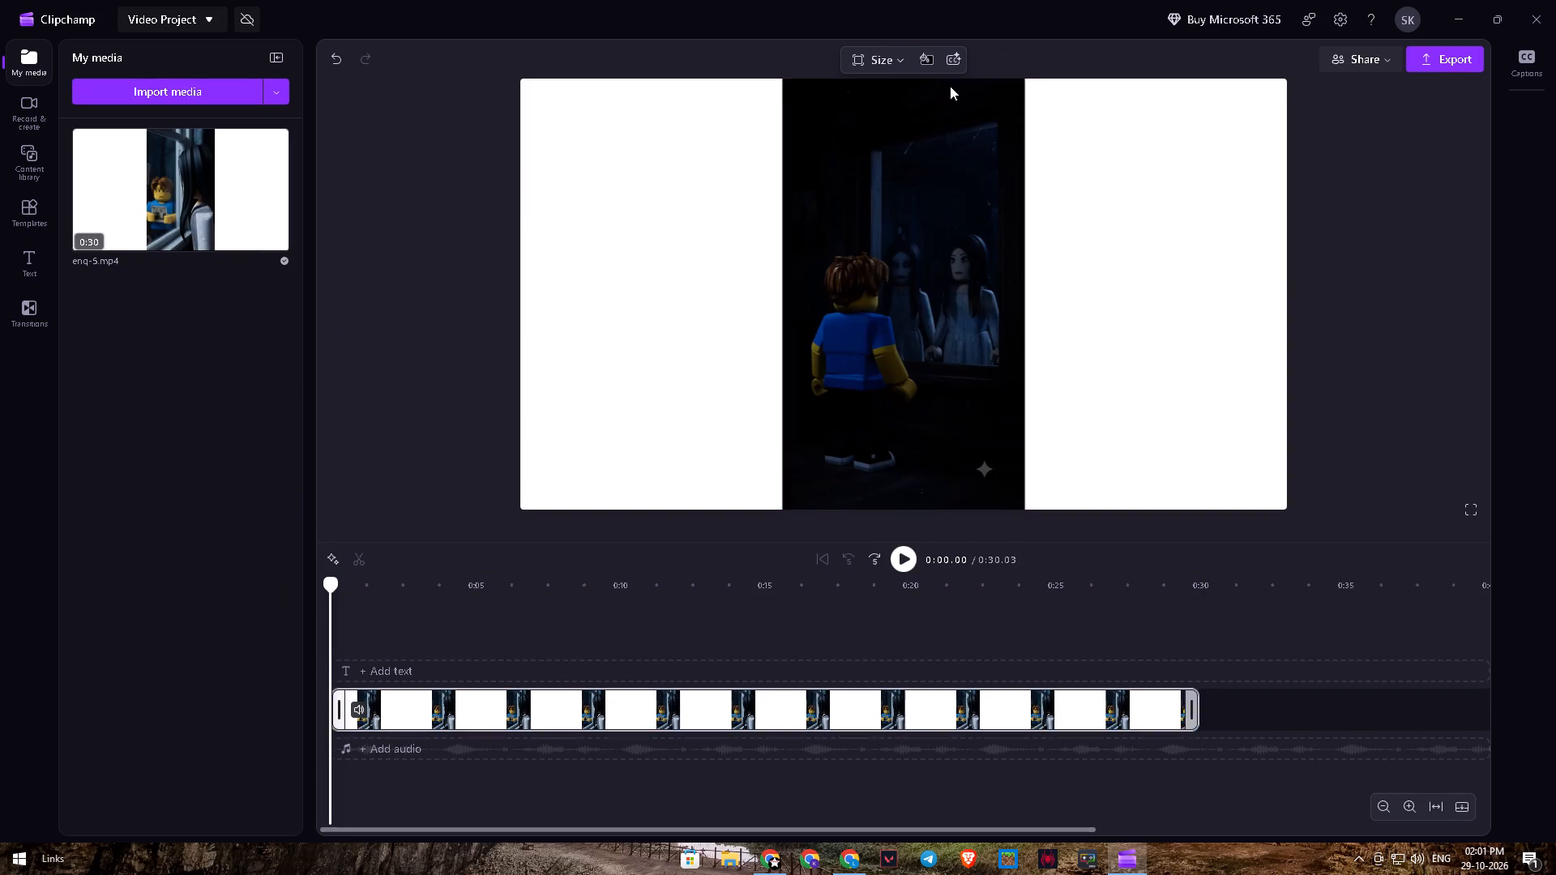
Set the video's aspect ratio to Vertical 9:16.
click(900, 62)
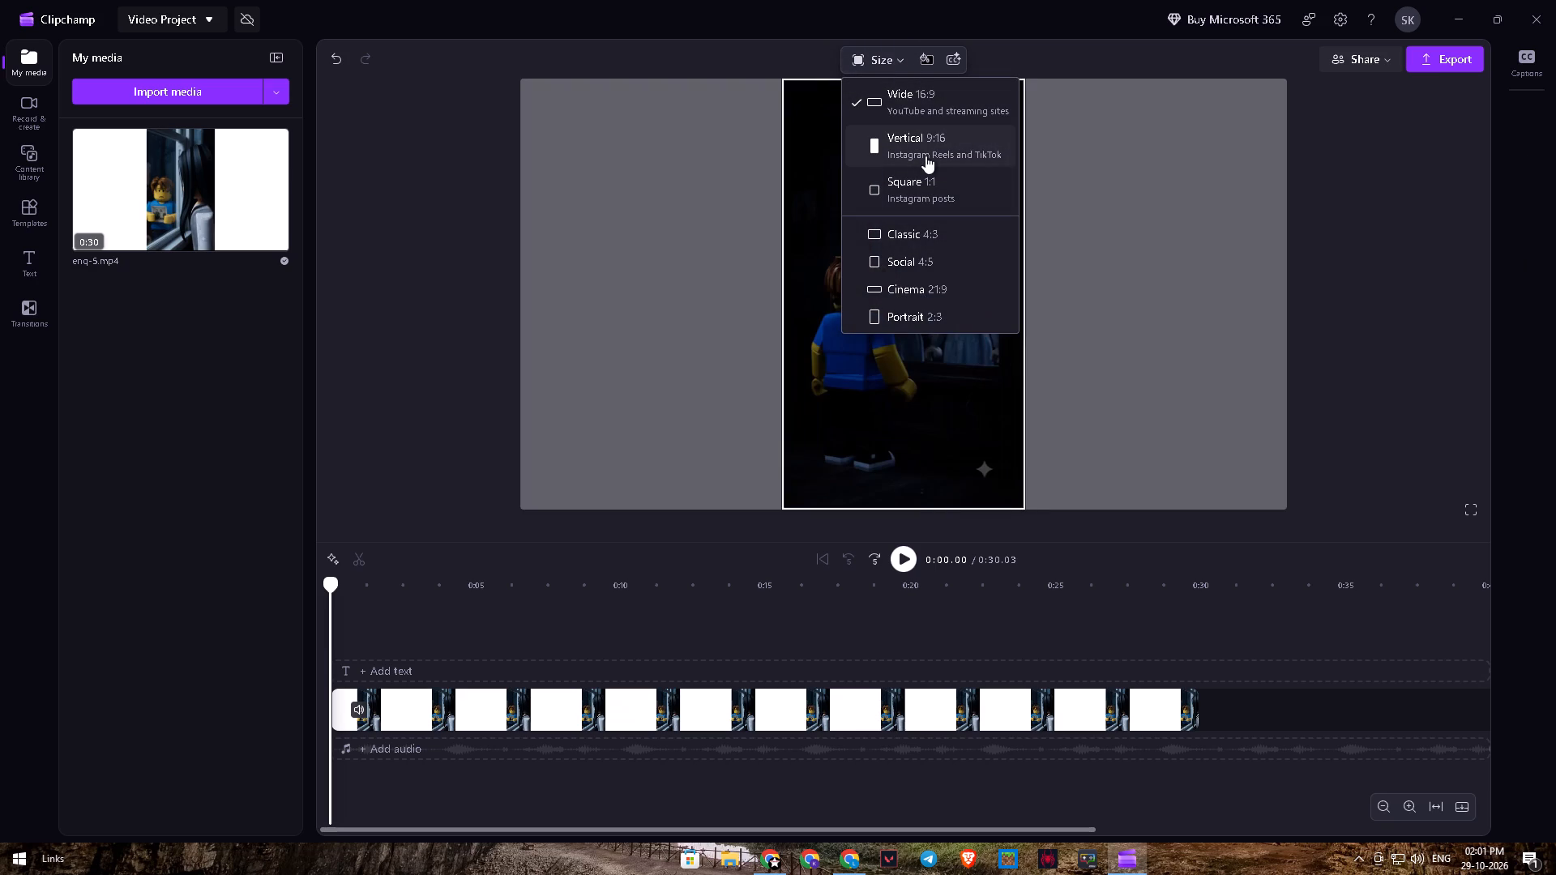
click(925, 156)
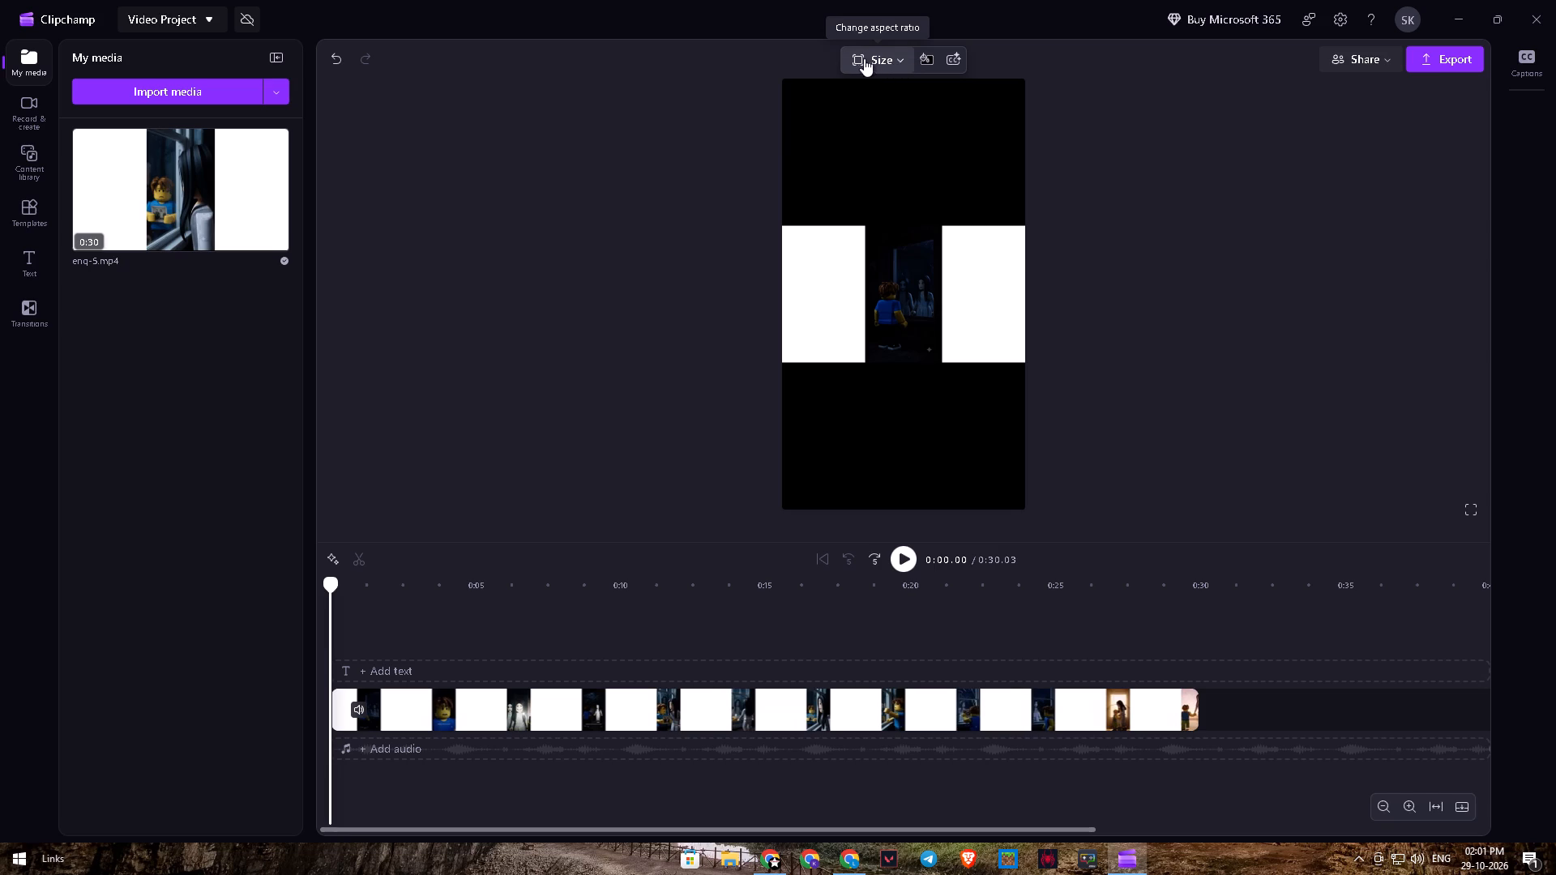
click(908, 61)
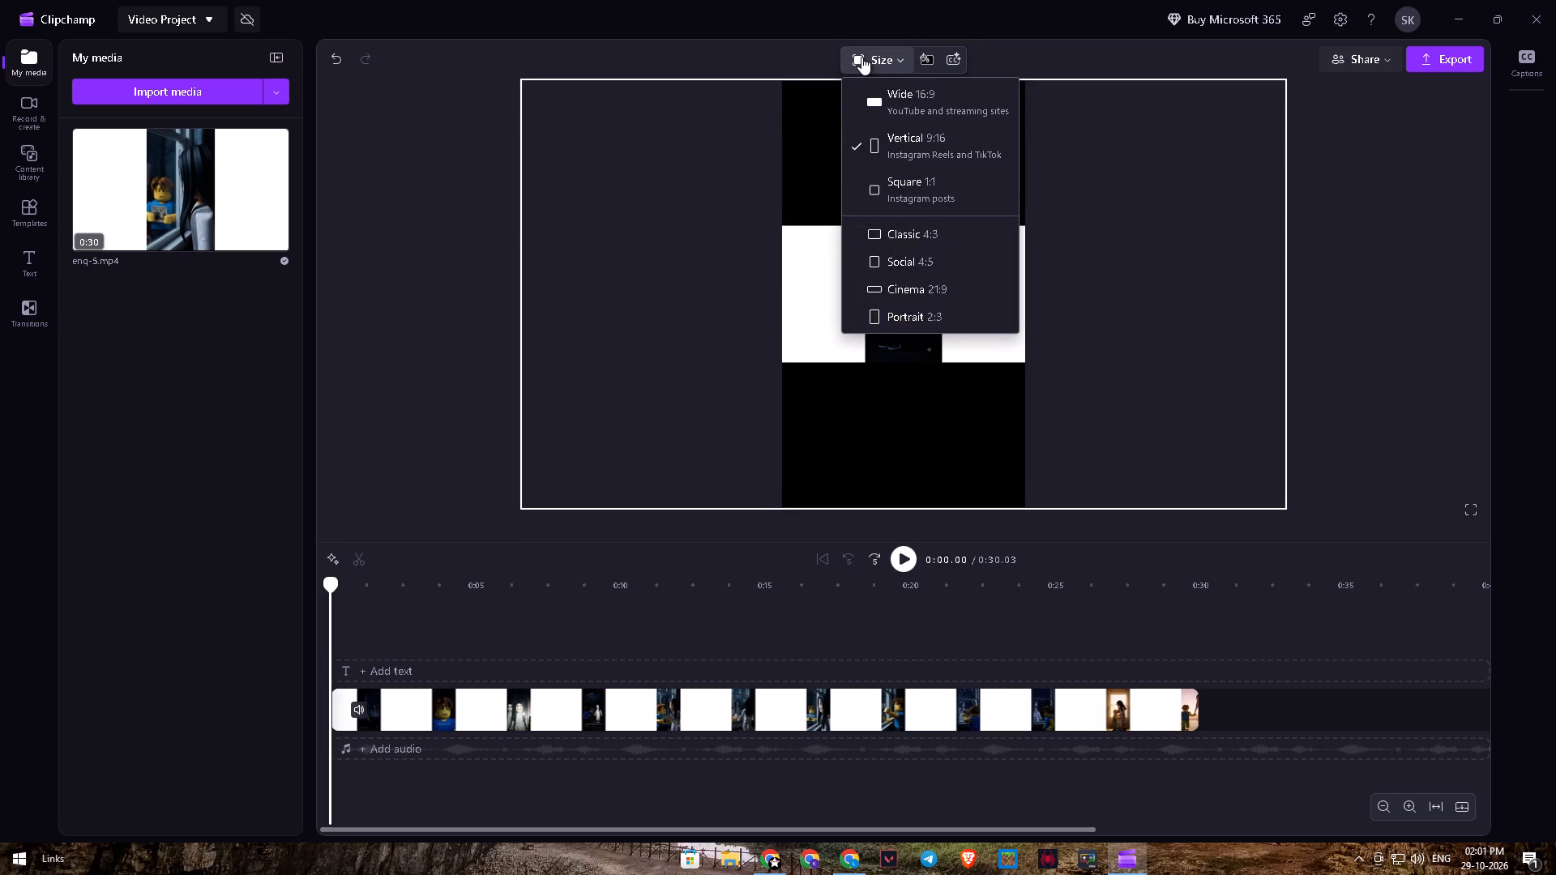
click(861, 57)
click(856, 57)
click(899, 137)
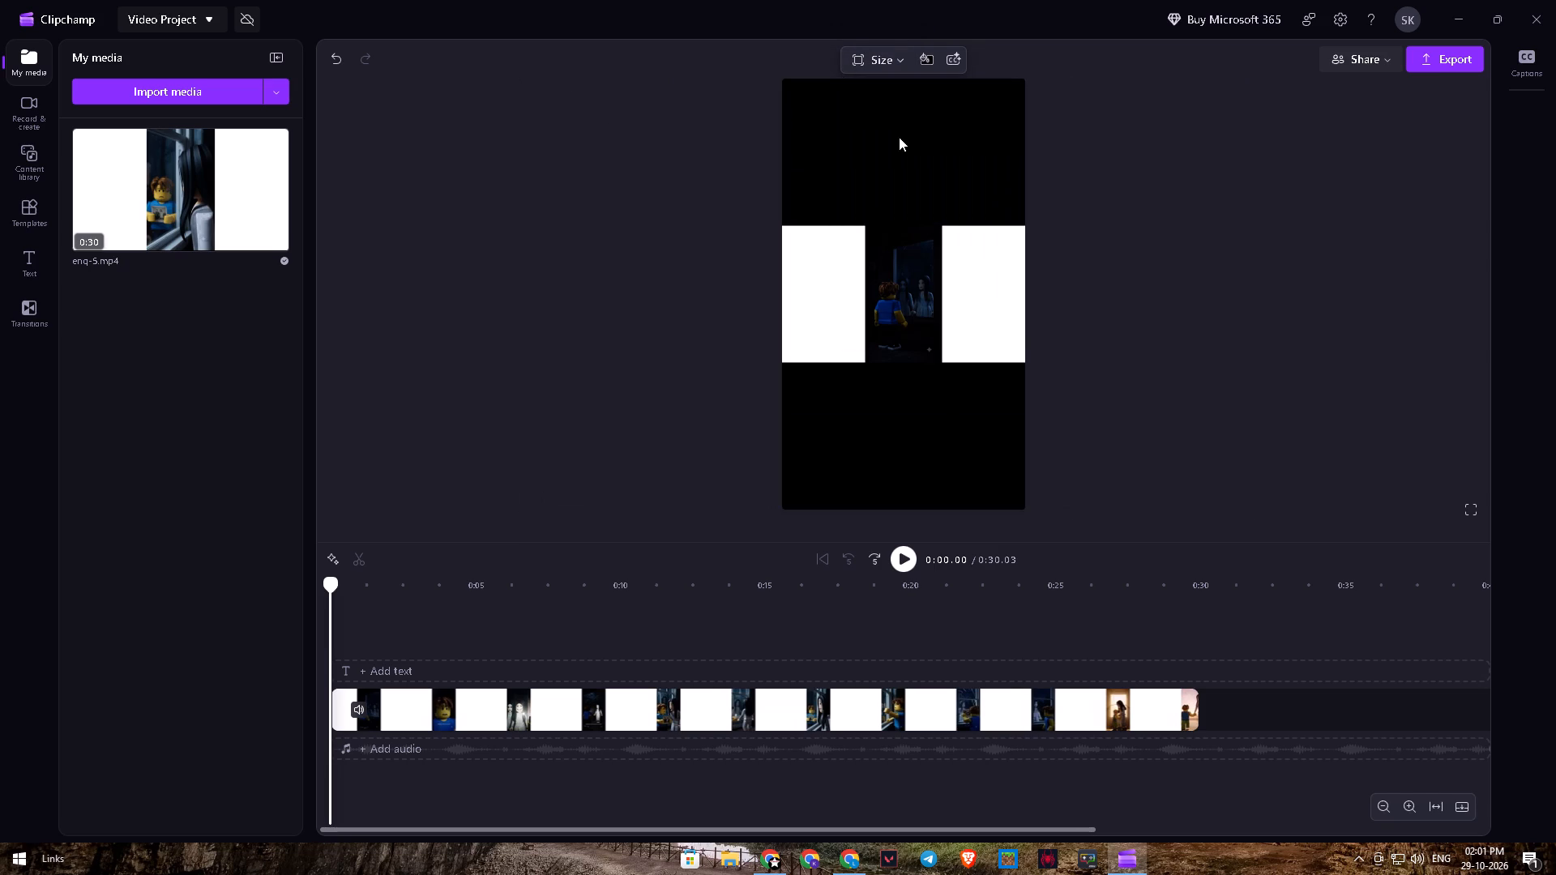
Enlarge the eng-5.mp4 clip in the preview and align it with the top of the vertical frame.
click(905, 277)
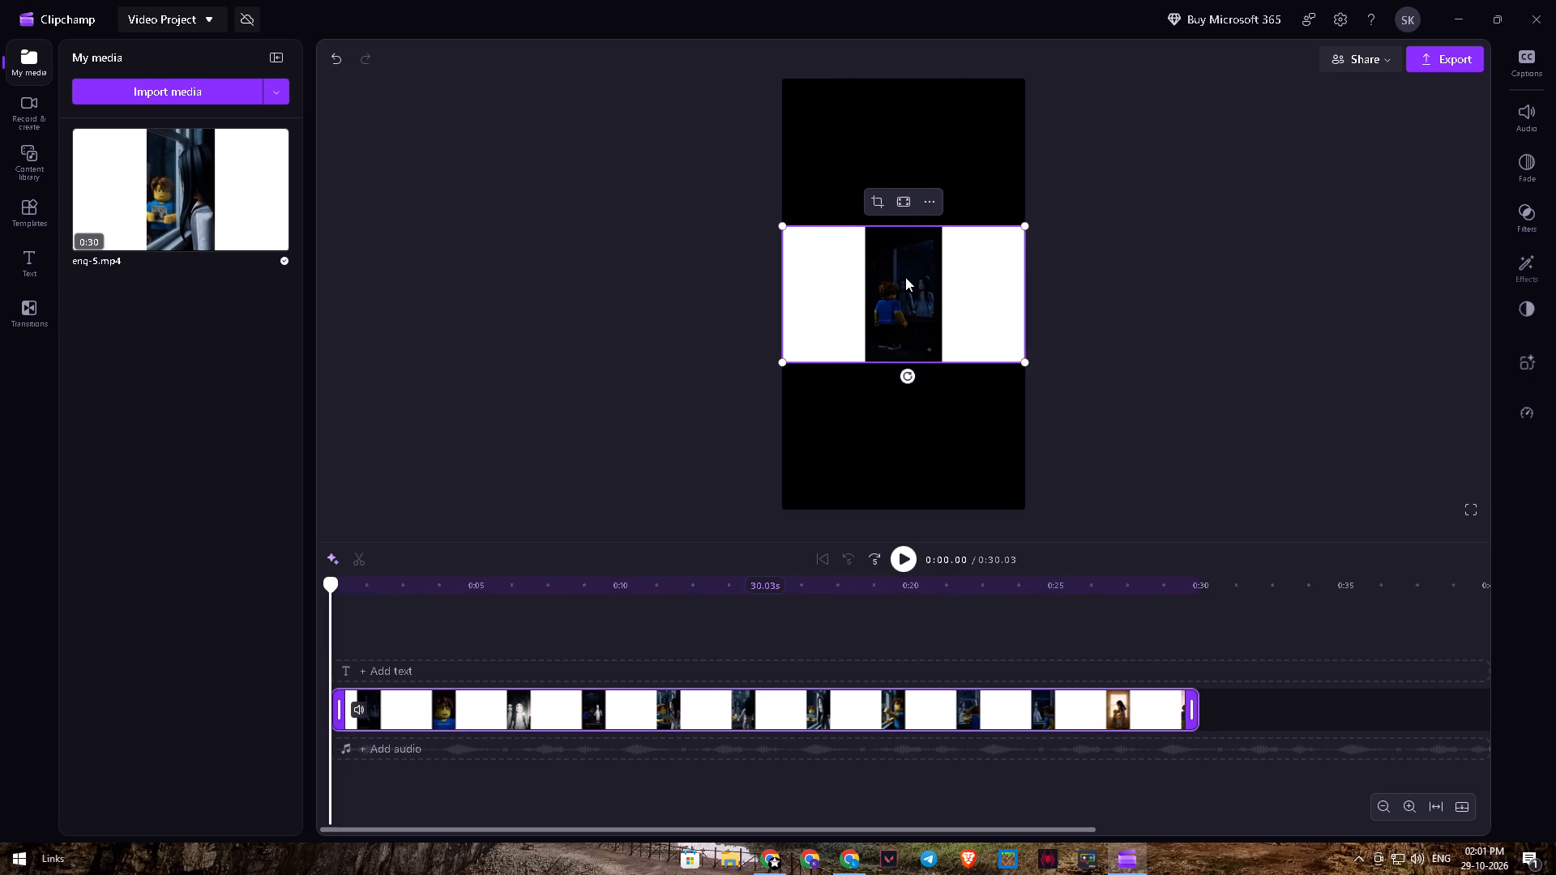
drag(784, 228, 745, 130)
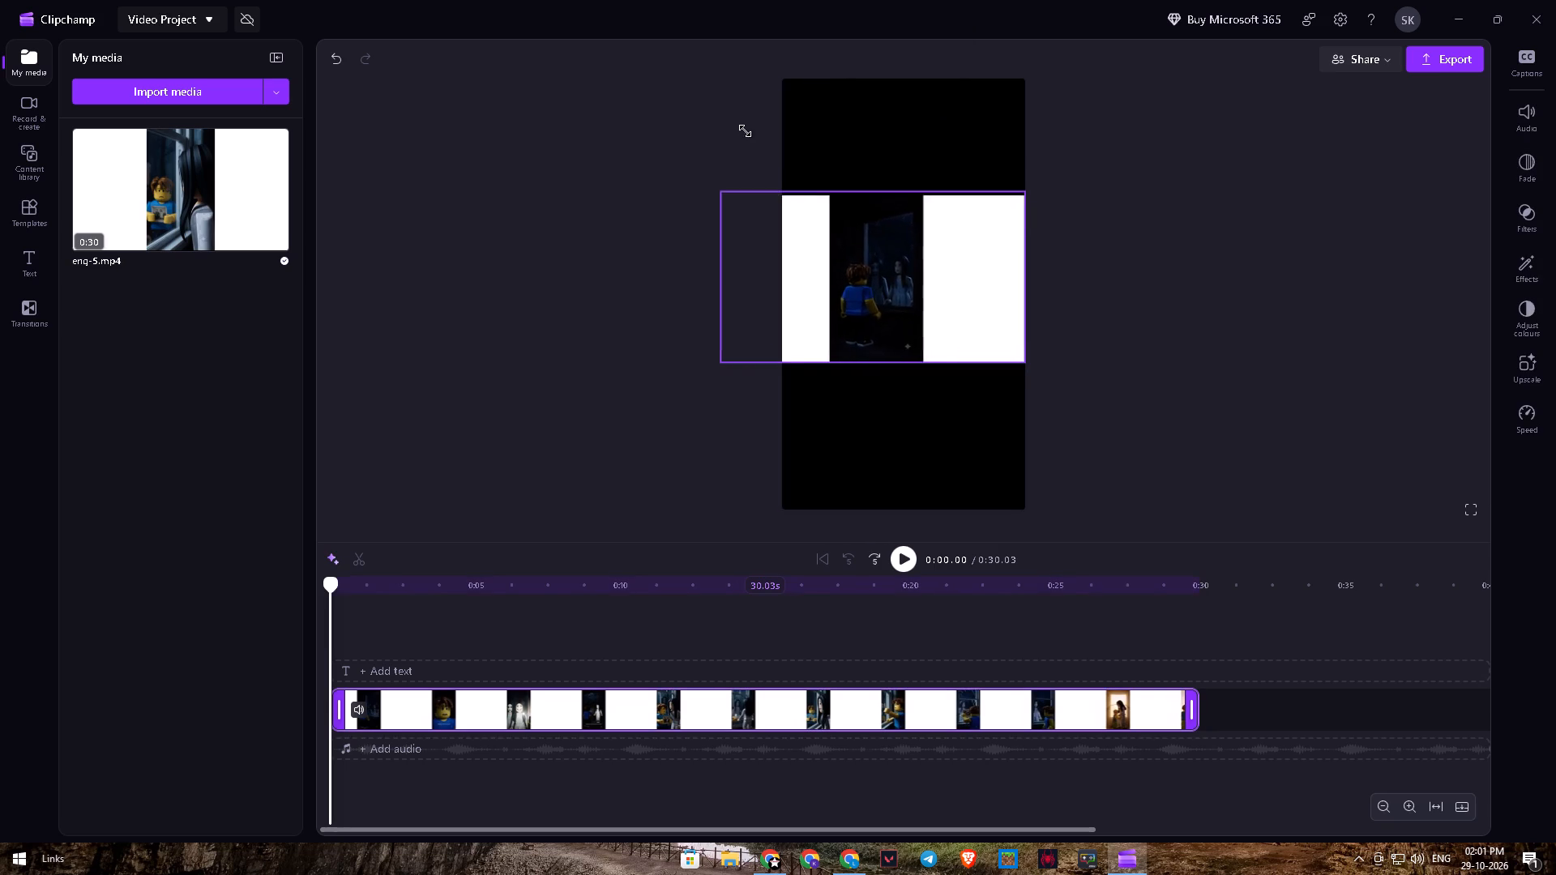
drag(745, 130, 707, 57)
drag(859, 245, 849, 179)
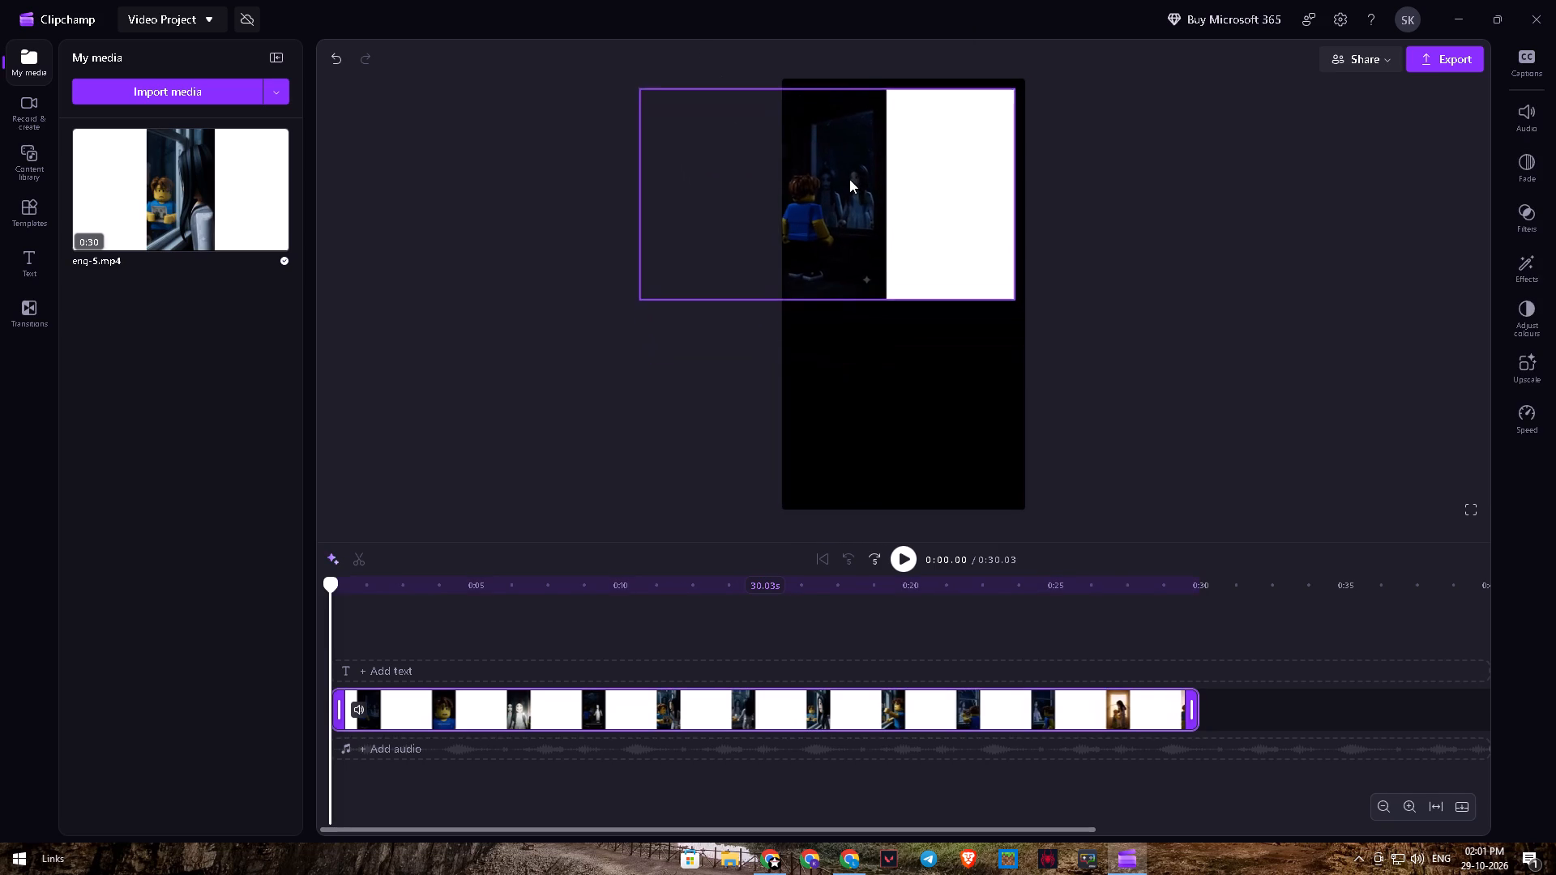
drag(849, 179, 857, 168)
drag(1021, 288, 1128, 453)
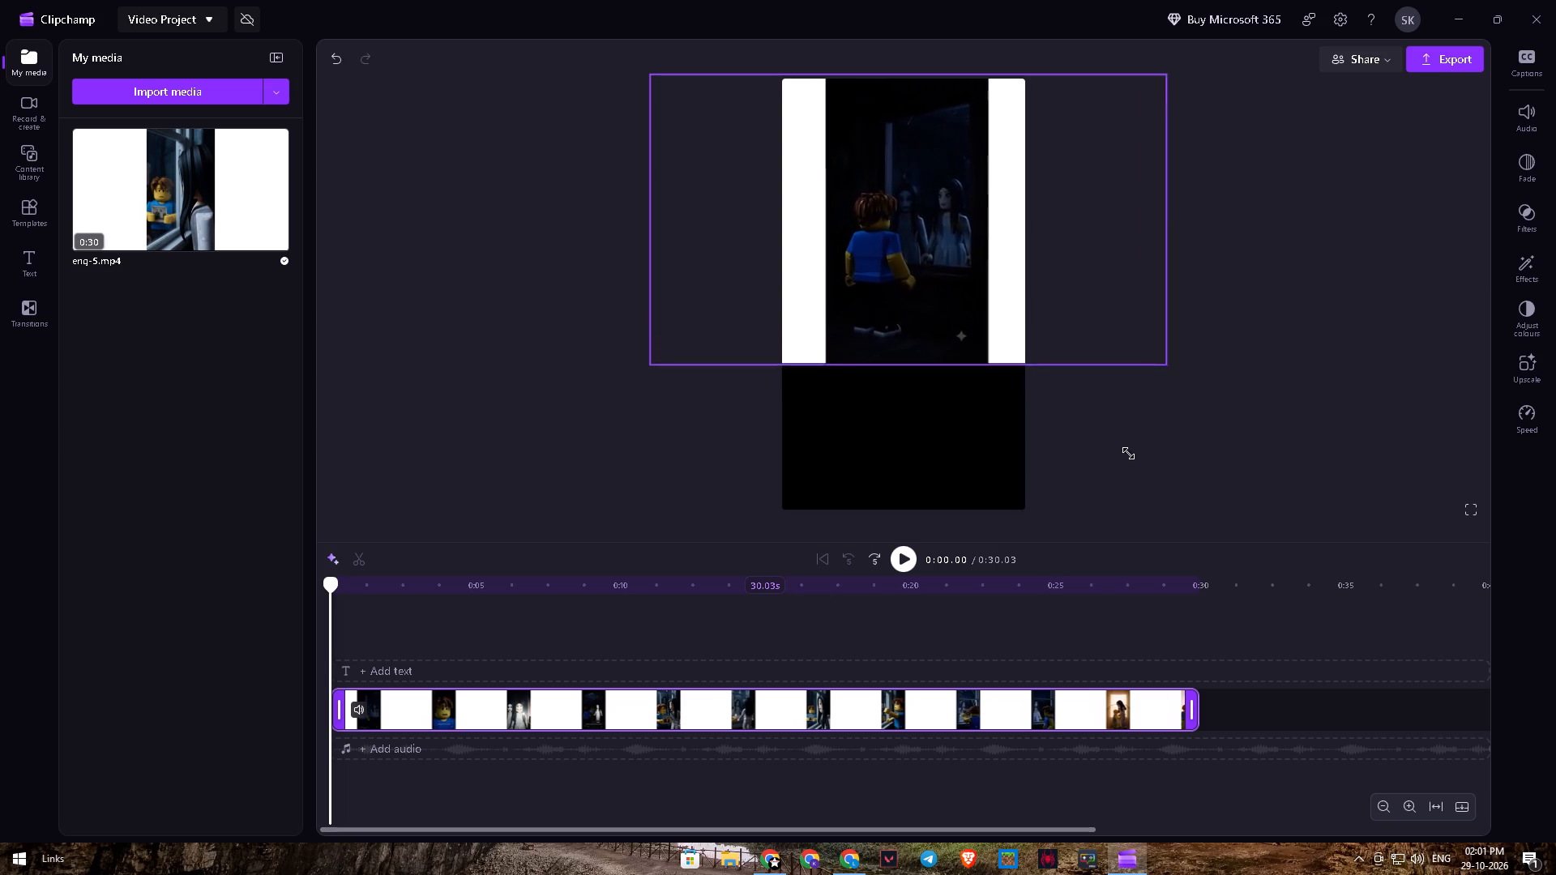
drag(1128, 453, 1158, 510)
drag(937, 271, 924, 273)
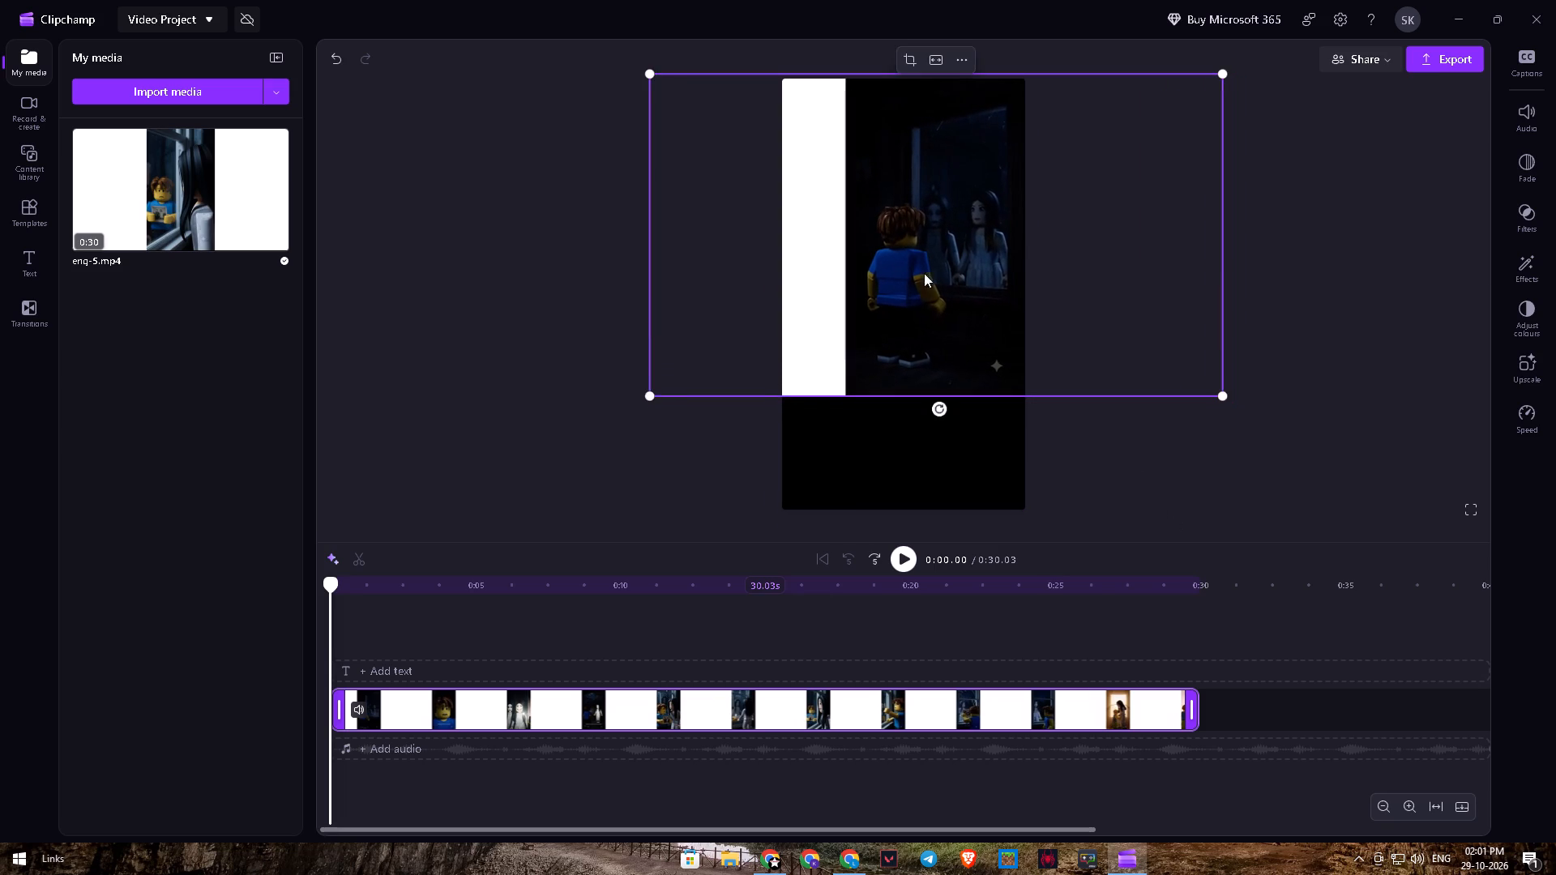
drag(924, 273, 870, 276)
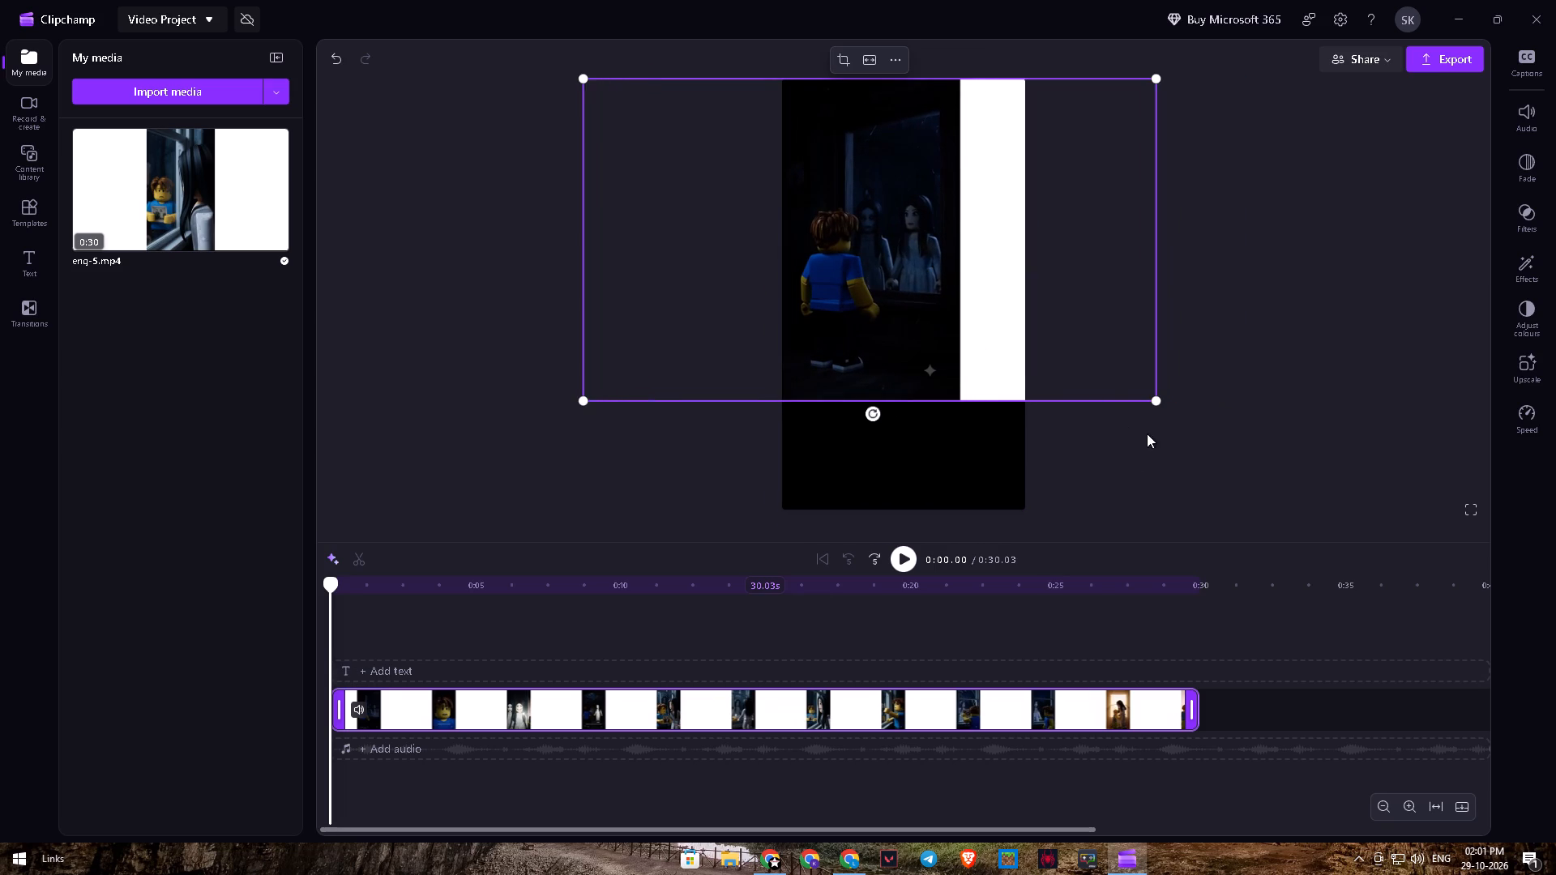
Keep scaling and re-centring the eng-5.mp4 clip until its picture fills the frame height and the white side bars fall outside.
drag(1157, 402, 1231, 532)
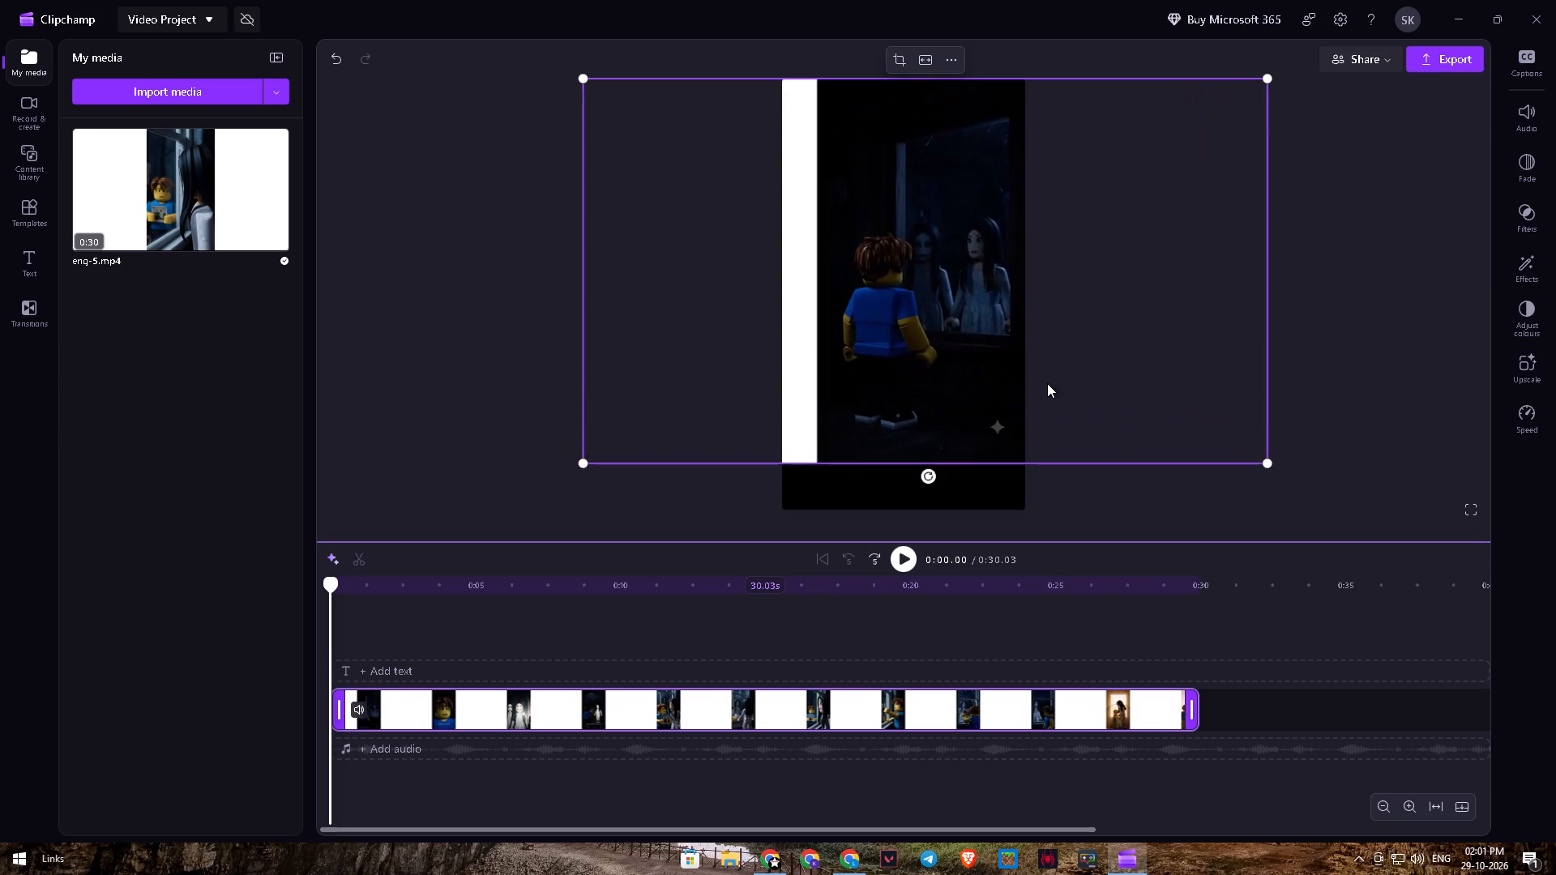
drag(923, 313, 888, 319)
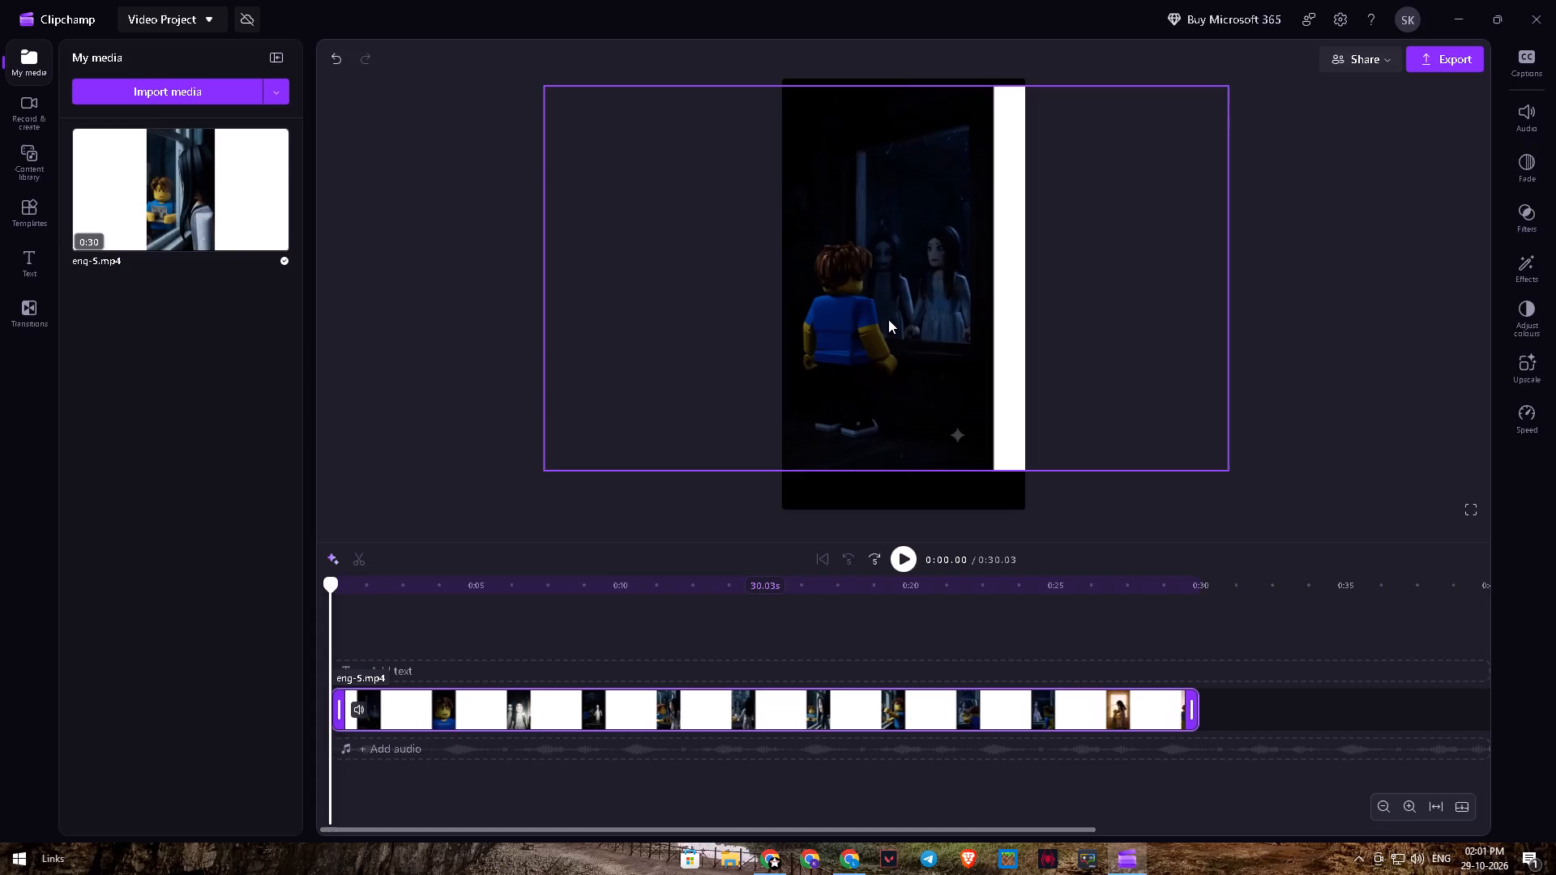
drag(888, 319, 888, 315)
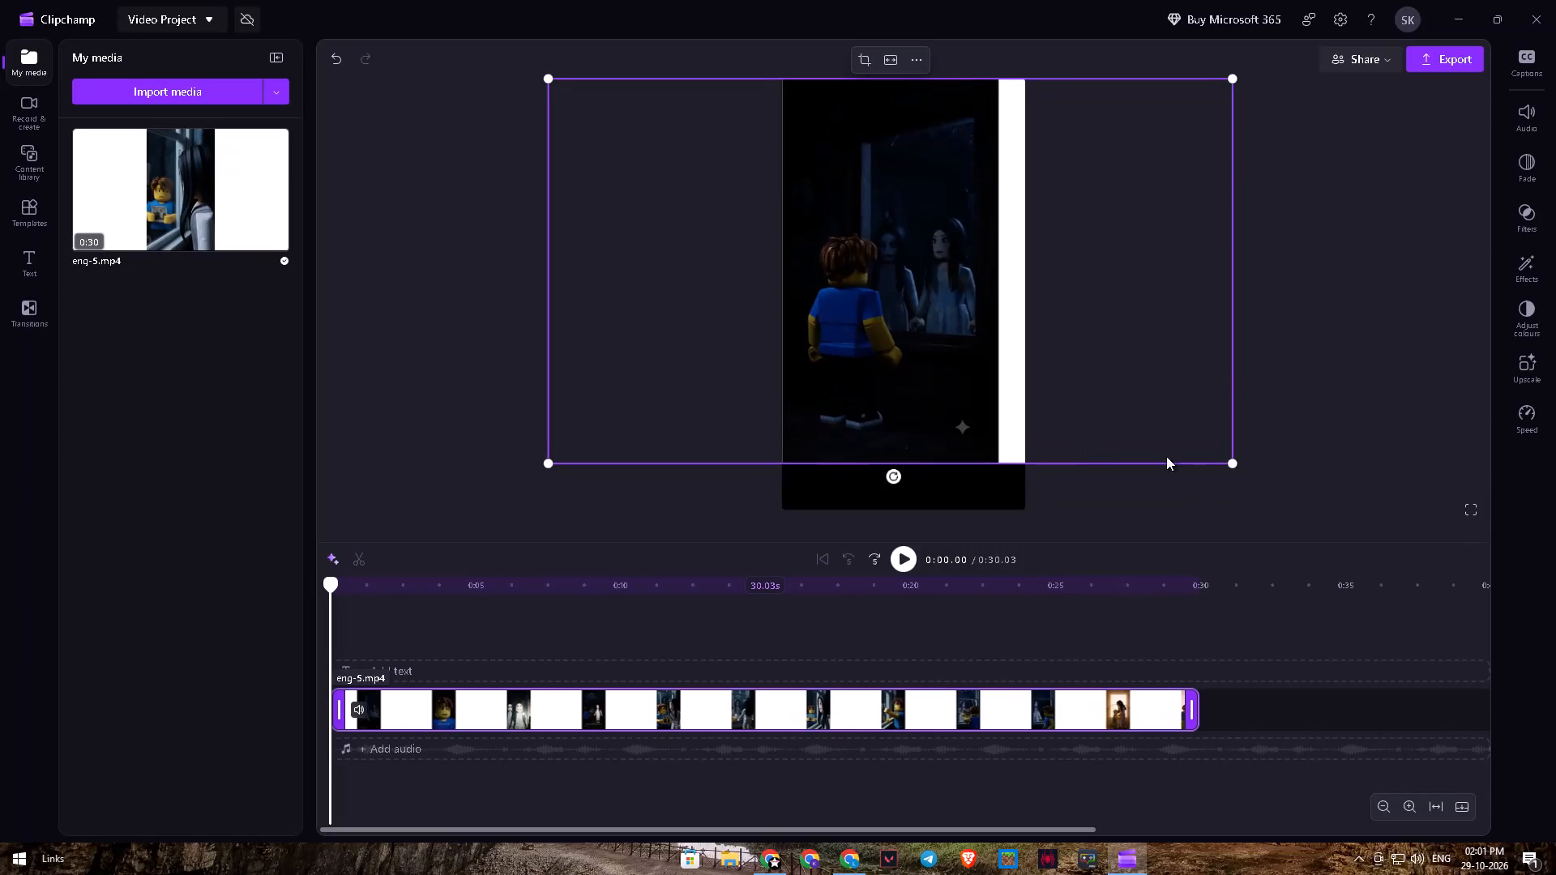
drag(1233, 463, 1264, 508)
drag(920, 305, 904, 306)
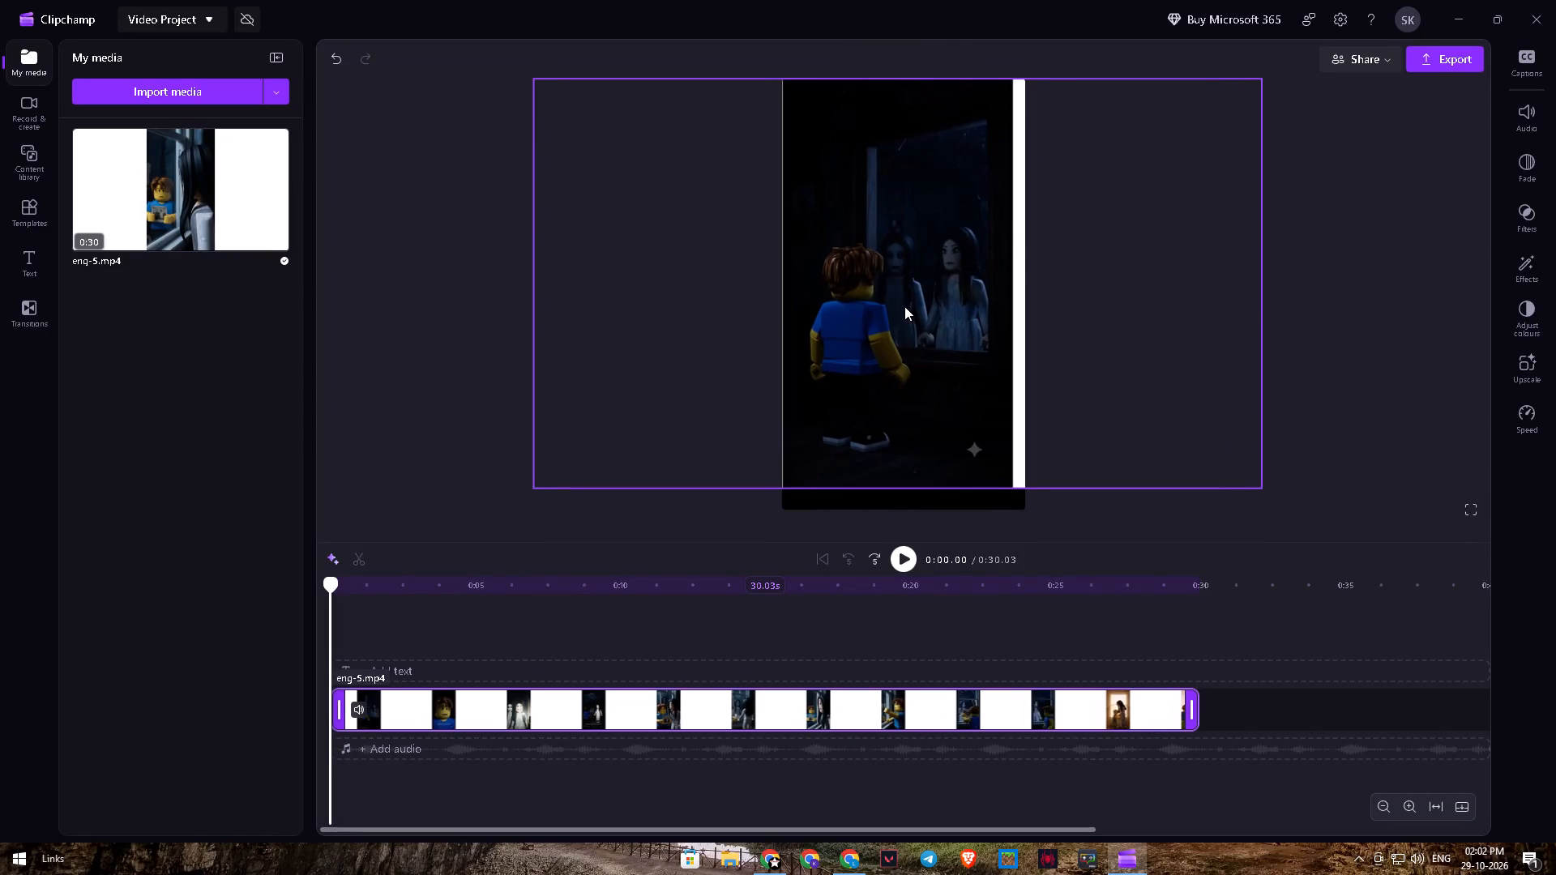
drag(904, 306, 904, 307)
drag(1259, 486, 1263, 497)
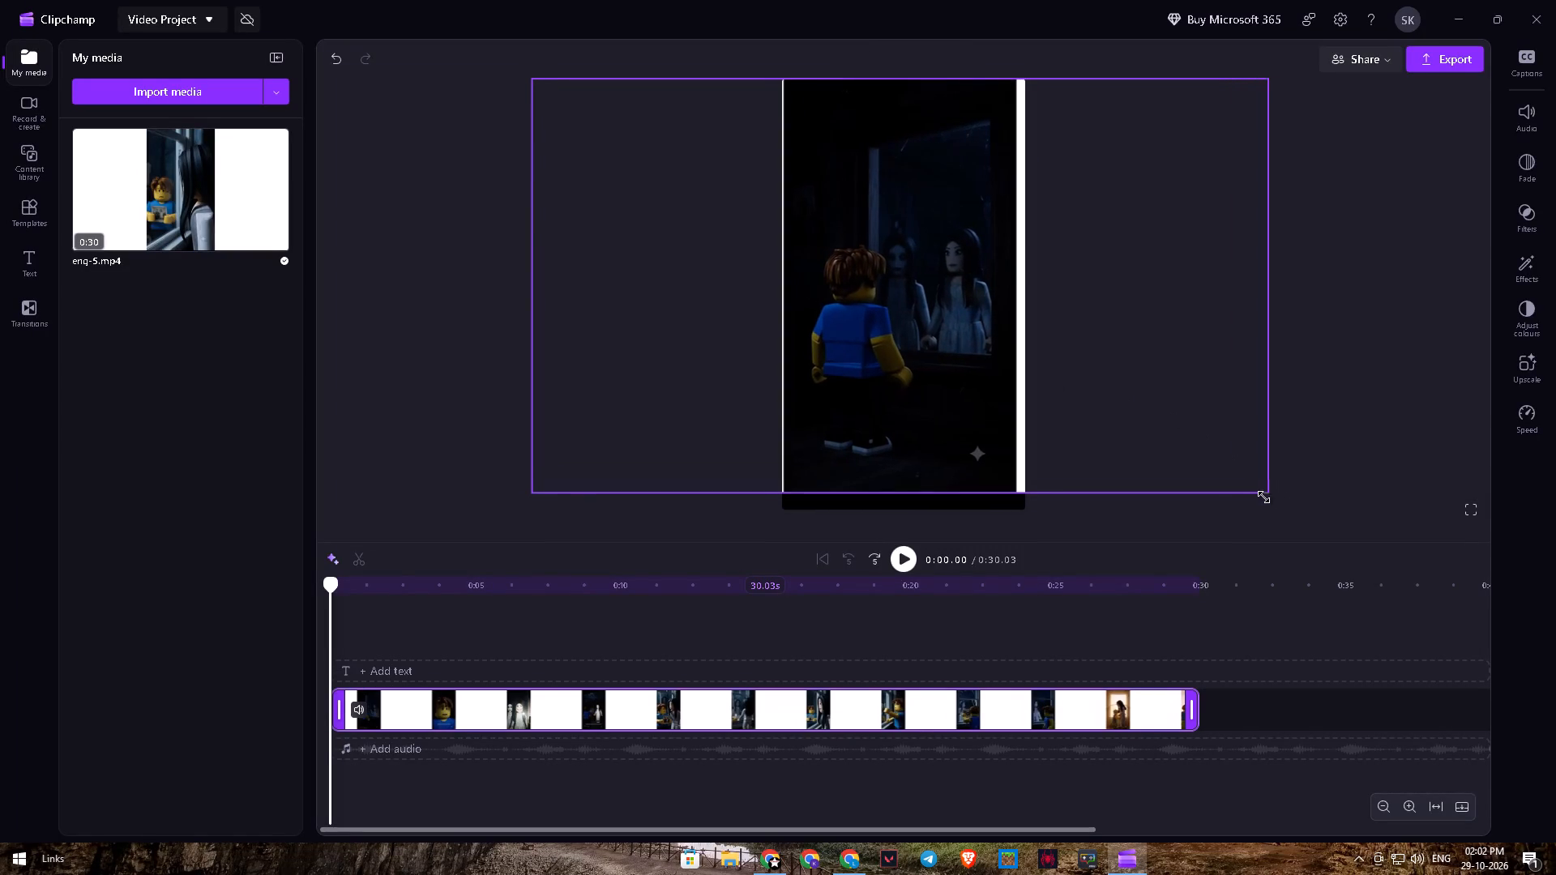
drag(1263, 497, 1272, 513)
drag(956, 341, 949, 341)
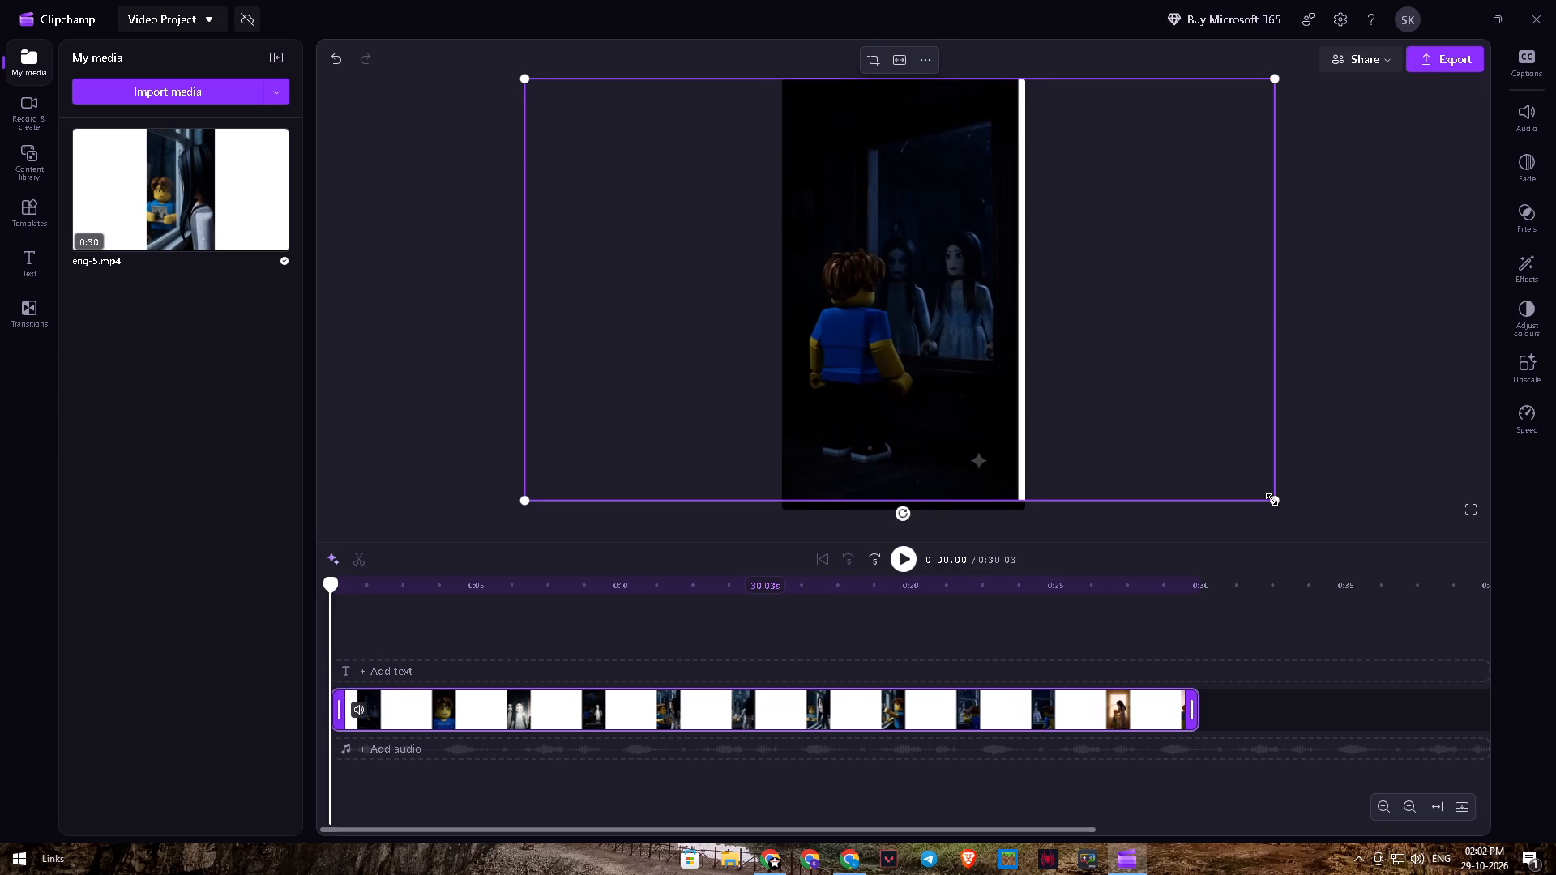
drag(1272, 499, 1283, 511)
click(951, 368)
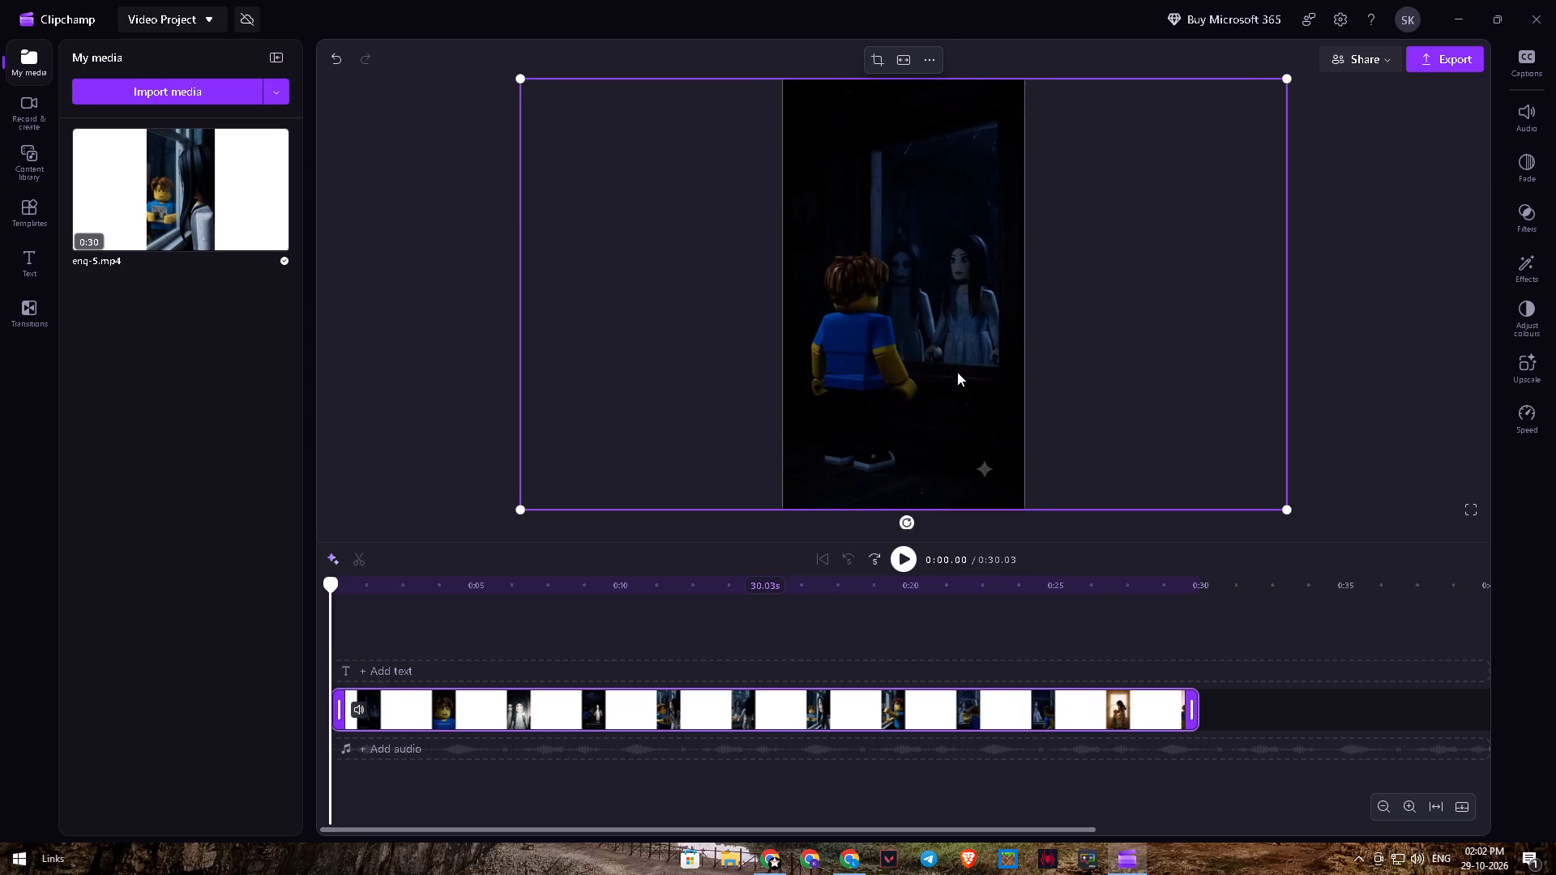
drag(1286, 506, 1288, 515)
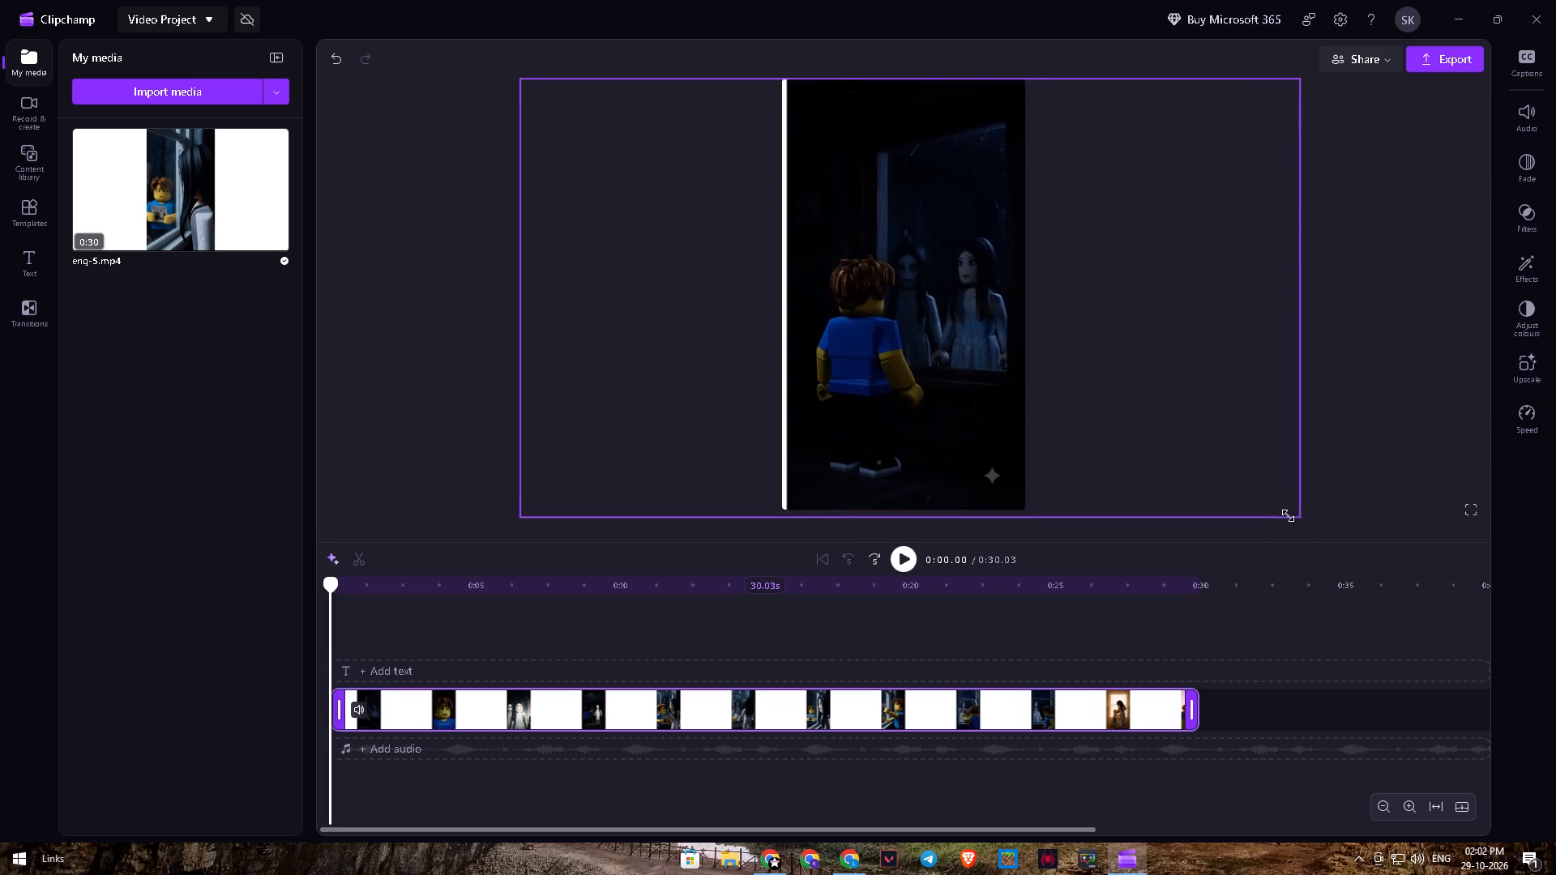
drag(1288, 515, 1289, 515)
click(1384, 461)
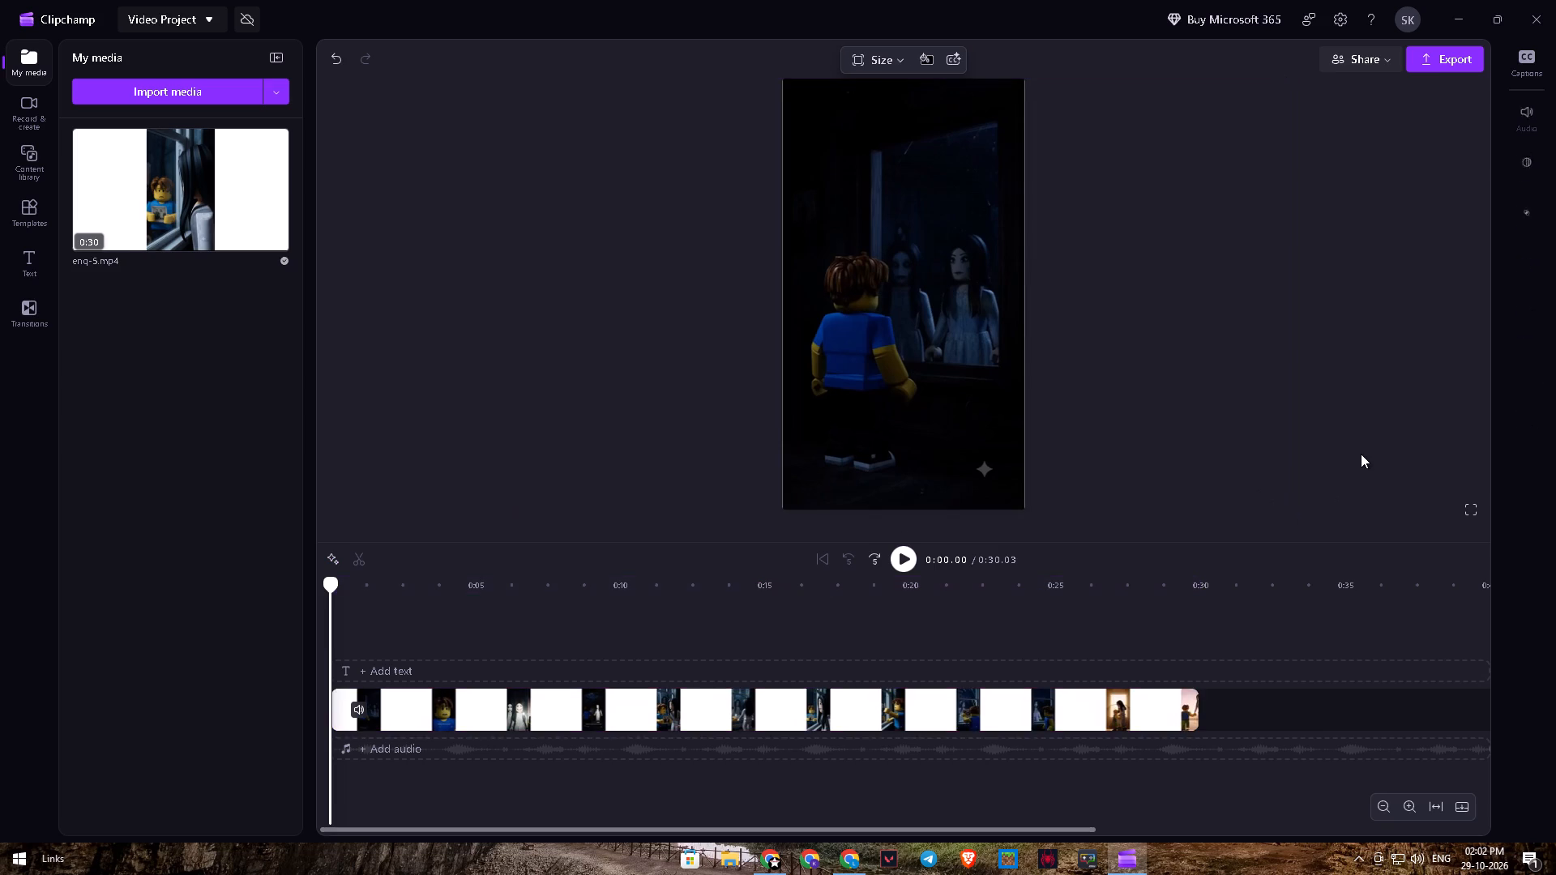
Briefly preview the framing, and enlarge the clip slightly past the frame on both sides to remove the thin white edge lines.
click(900, 557)
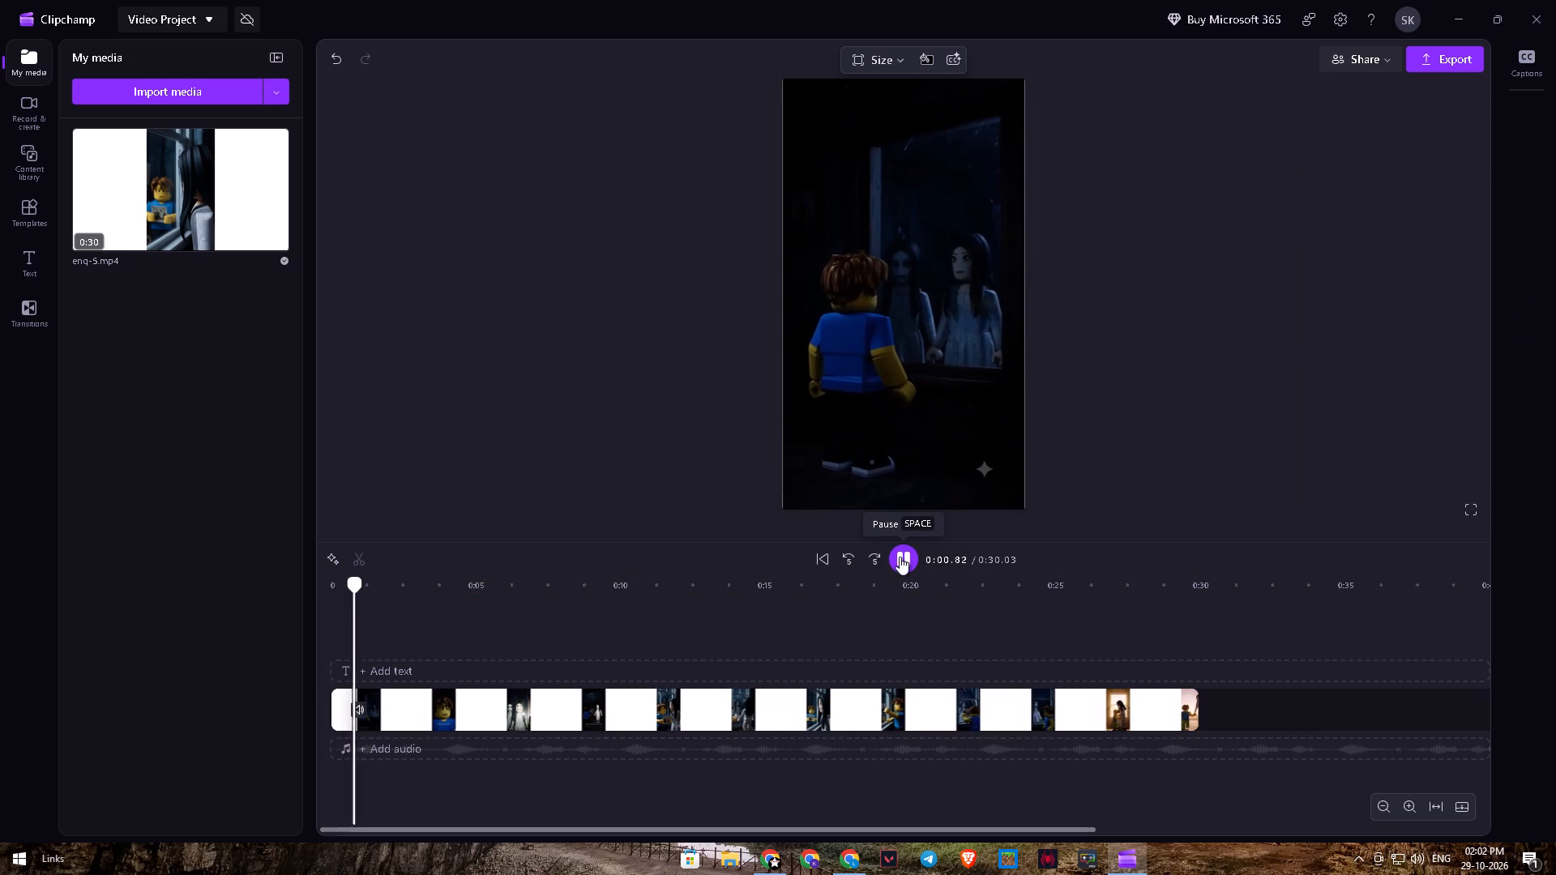
click(900, 557)
click(923, 356)
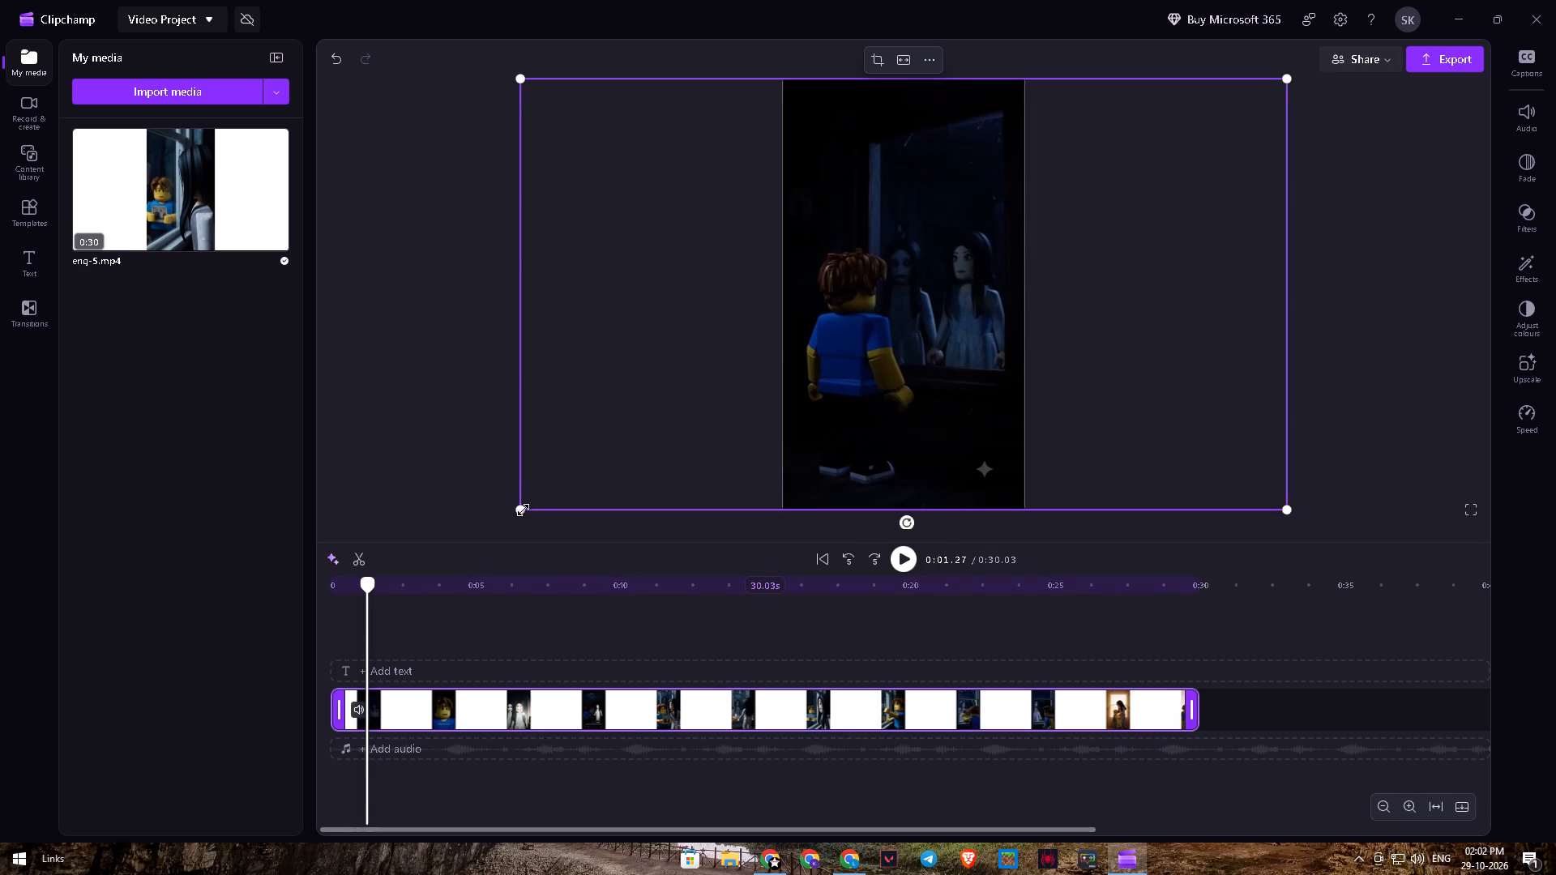
drag(519, 510, 507, 517)
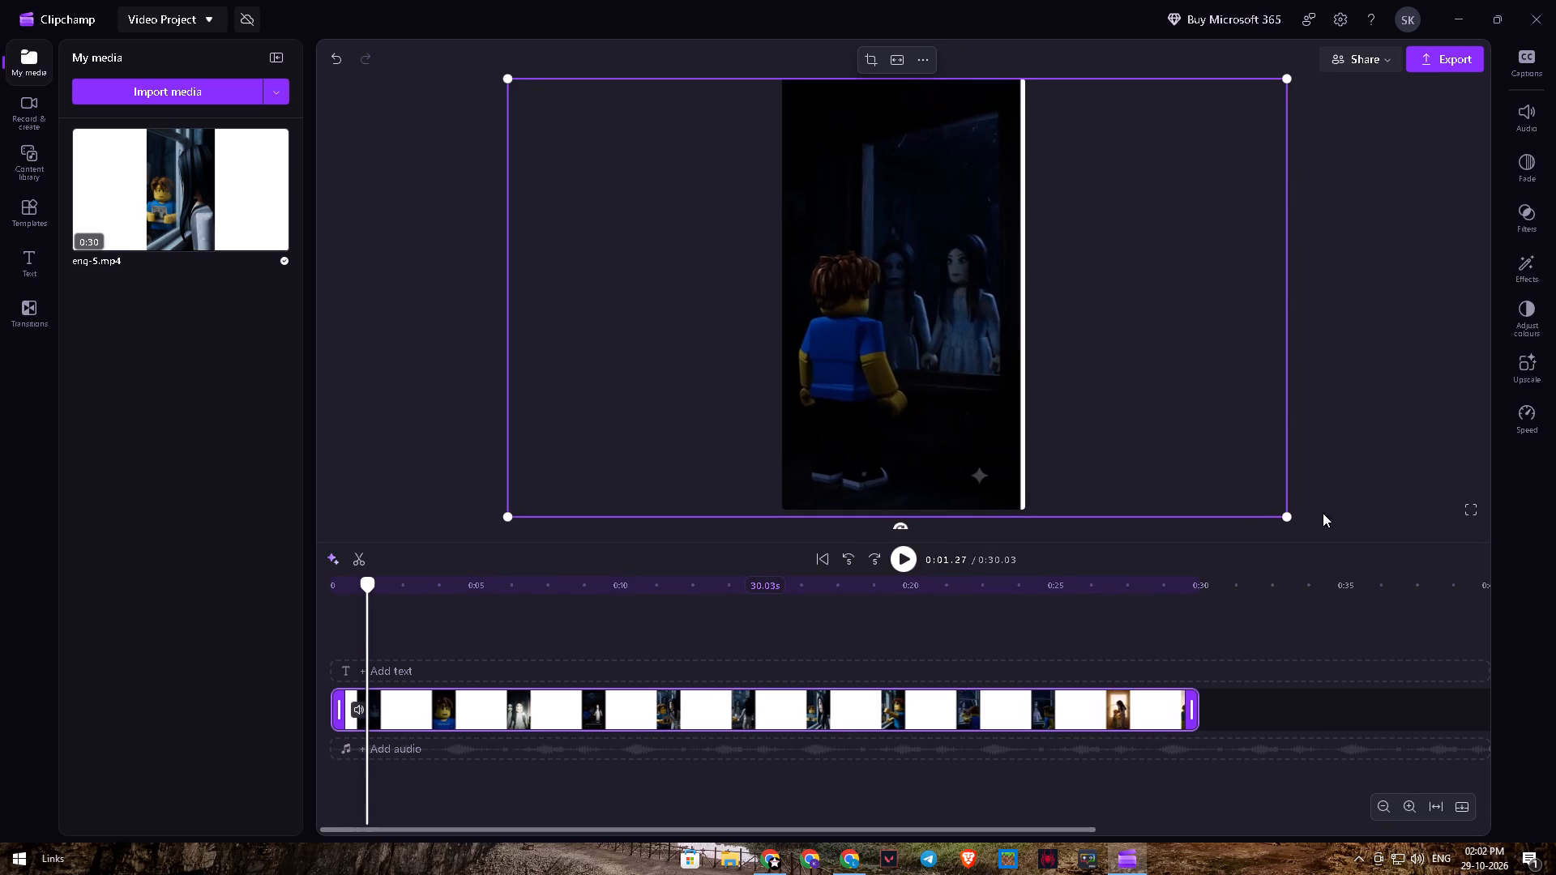
drag(1290, 519, 1302, 528)
click(1380, 363)
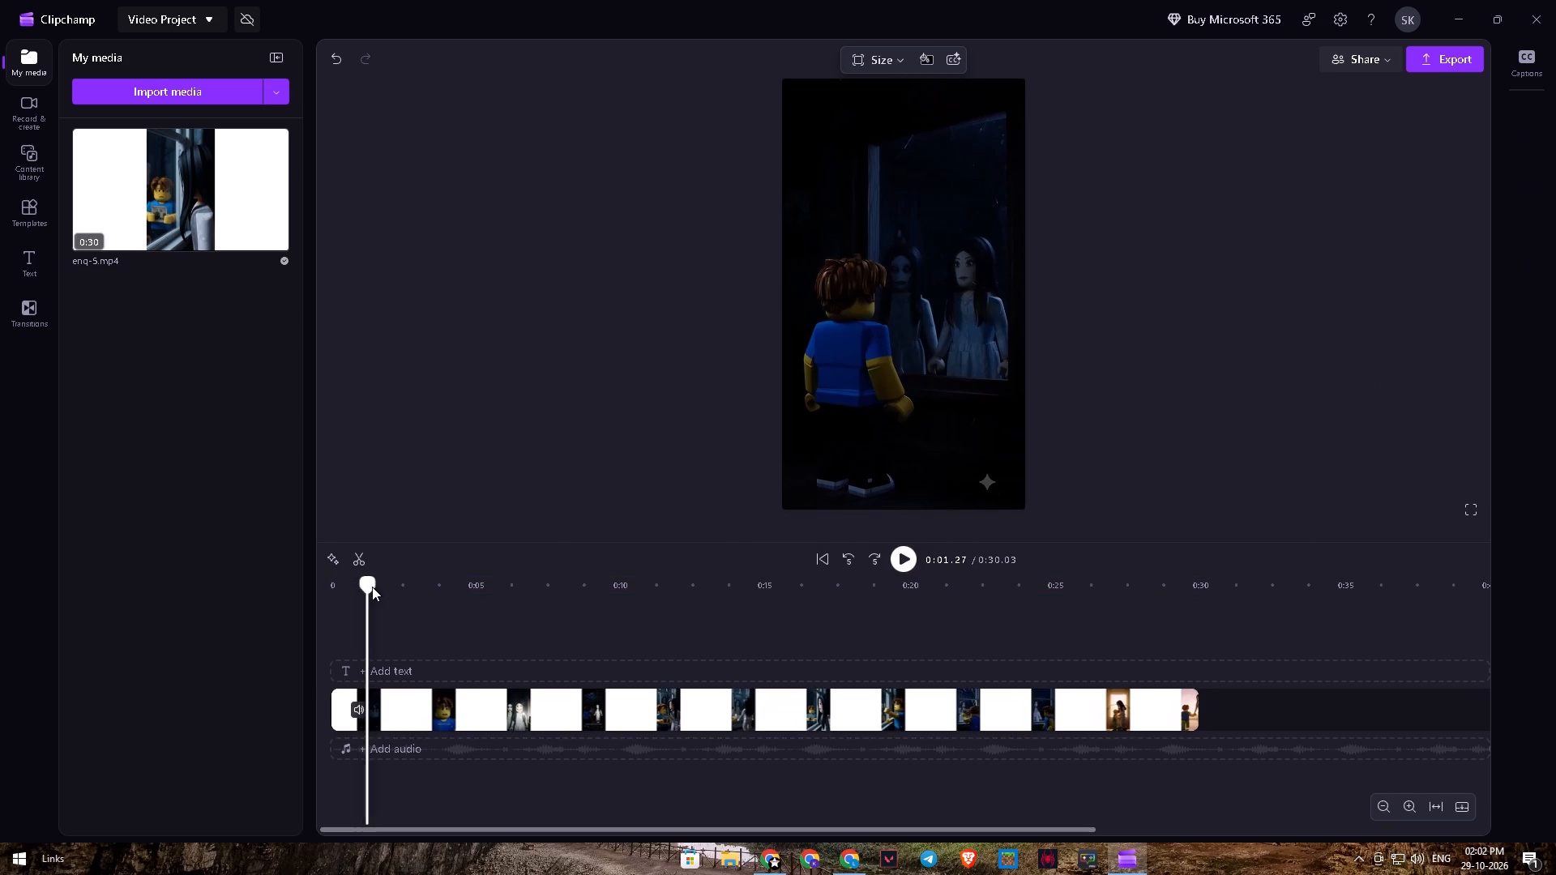
Play the whole video from the start to check the vertical framing.
drag(372, 586, 326, 587)
click(904, 566)
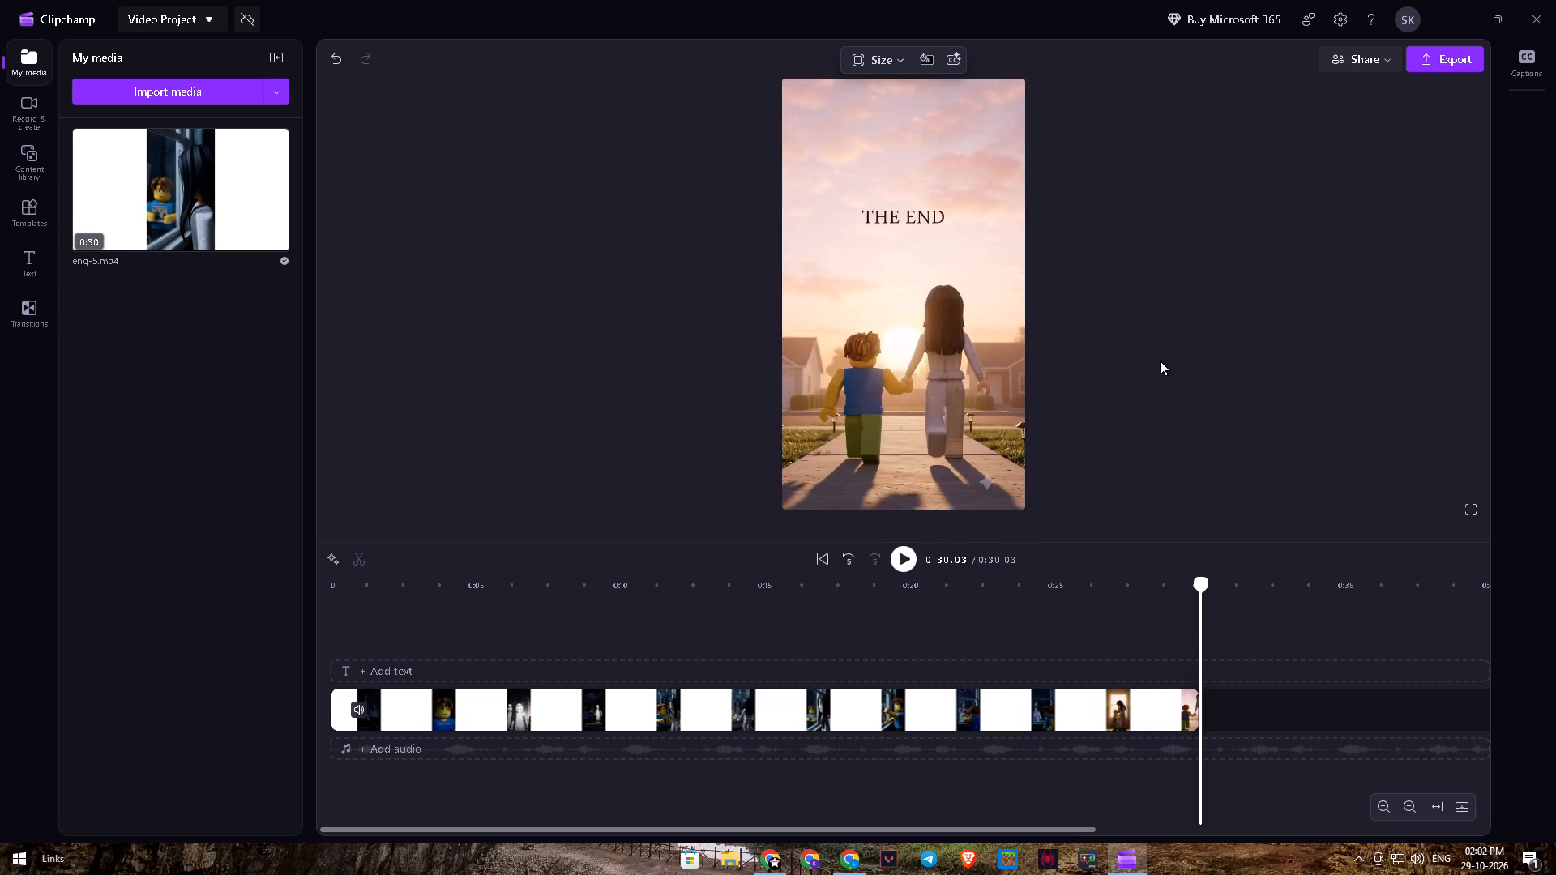
Export the video at 1080p with the file name vid 1.
click(1452, 65)
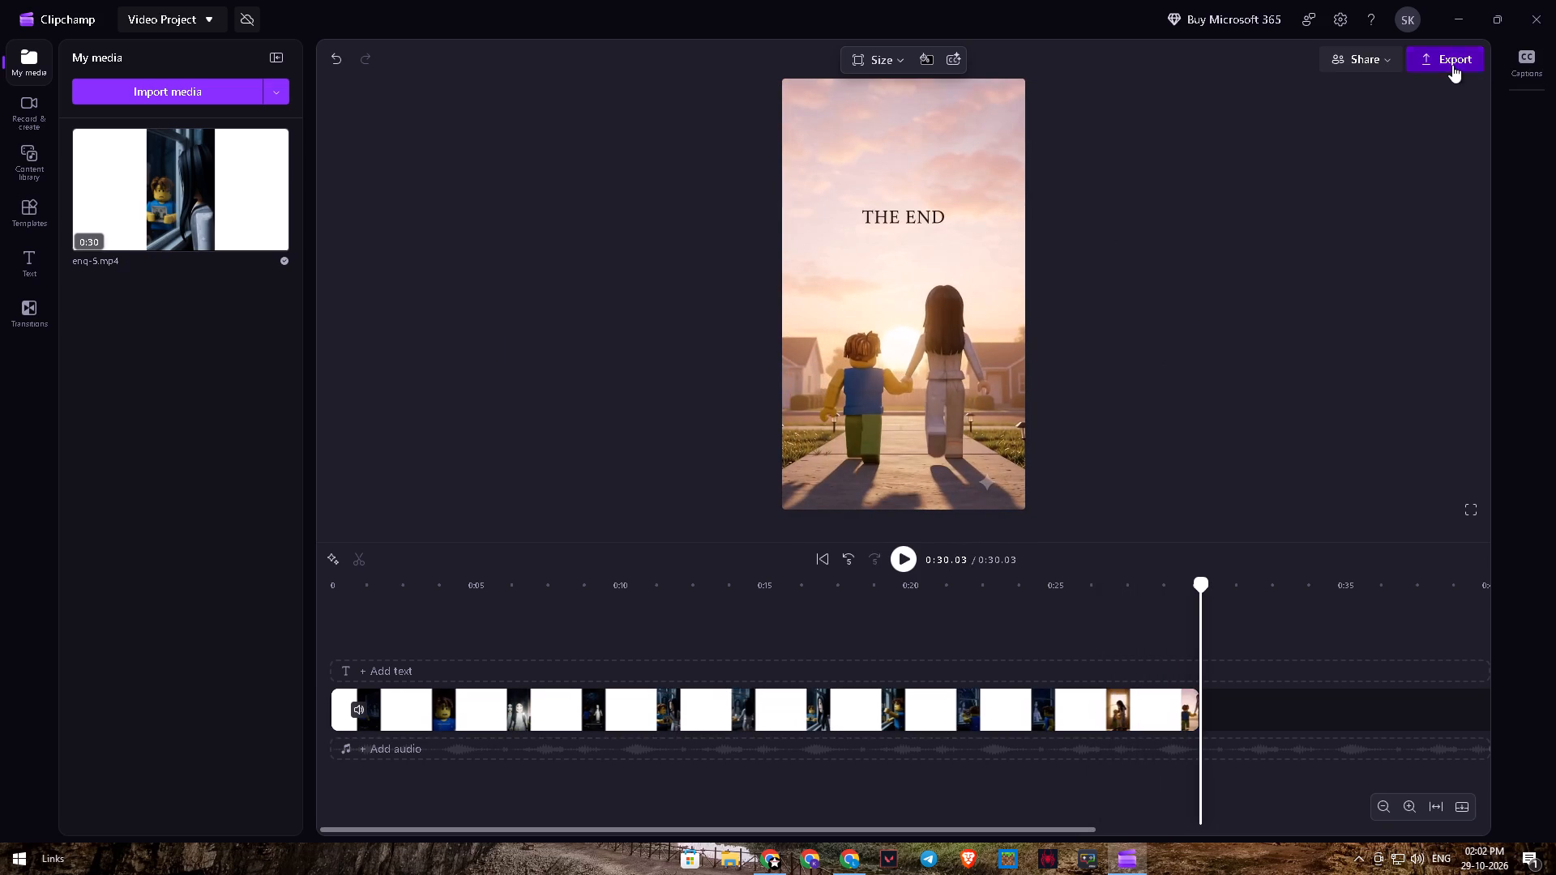
drag(899, 389, 766, 399)
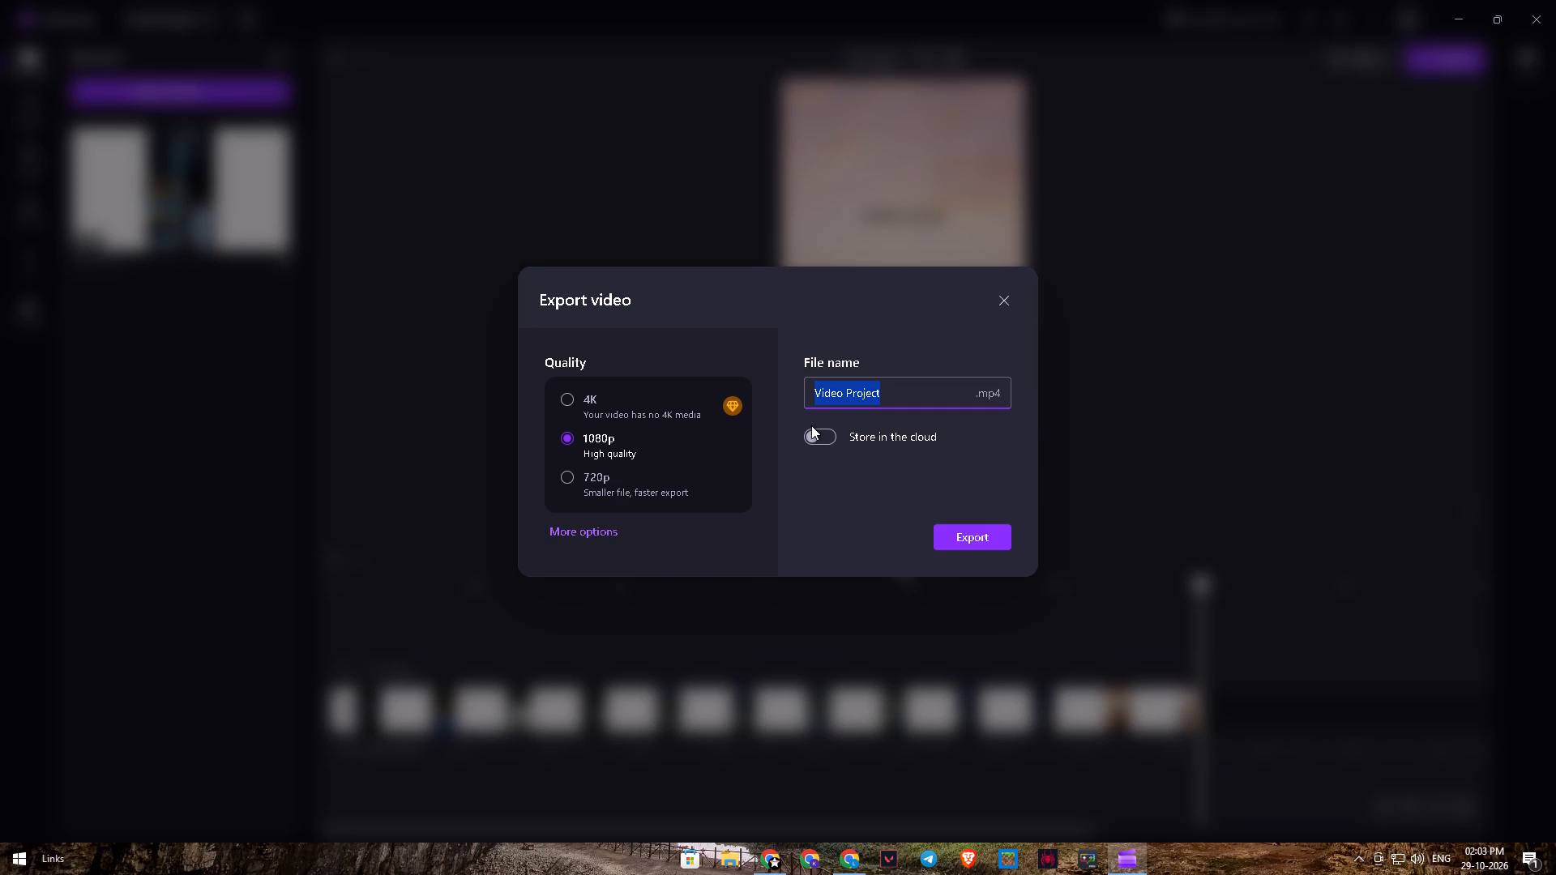
text(vid 1)
key(Return)
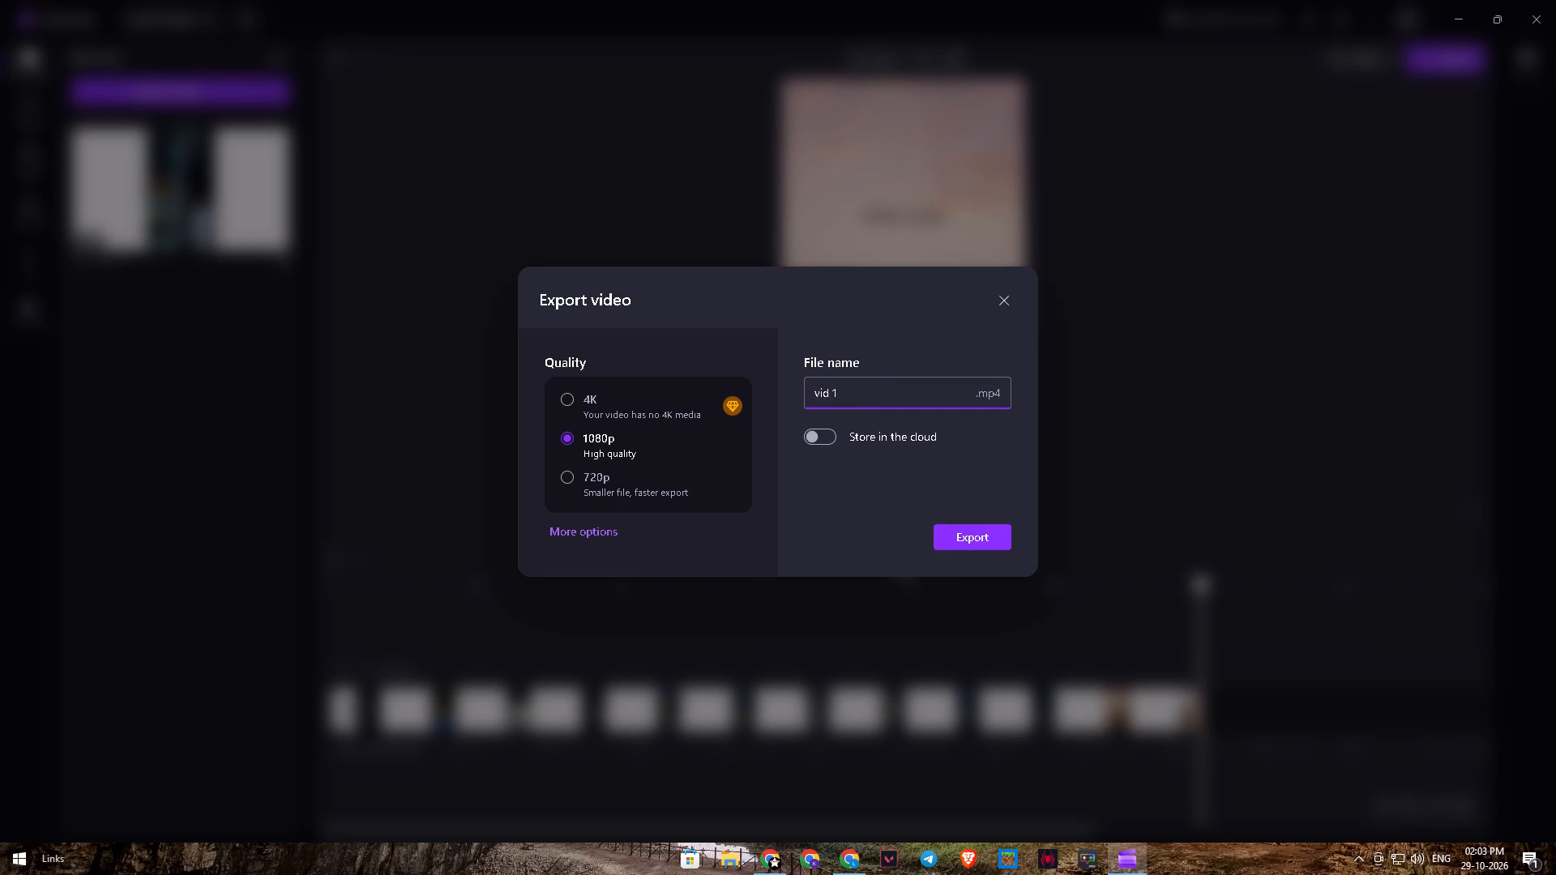
click(977, 557)
click(992, 520)
click(994, 534)
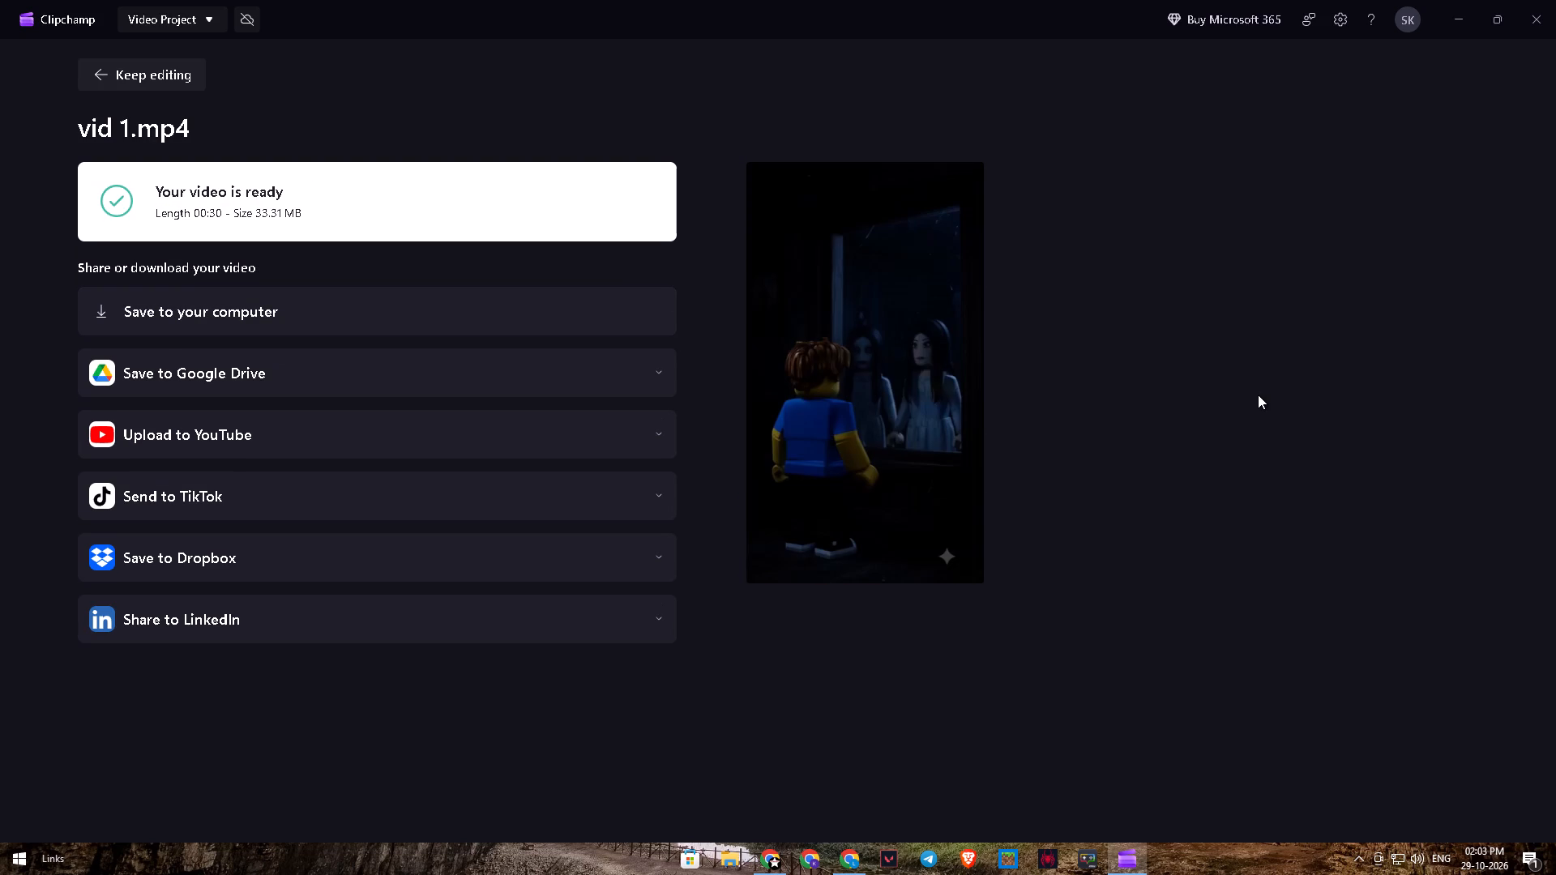
Return to editing and import 1.mp4 from the naruto pain folder inside BLOCK.
click(92, 66)
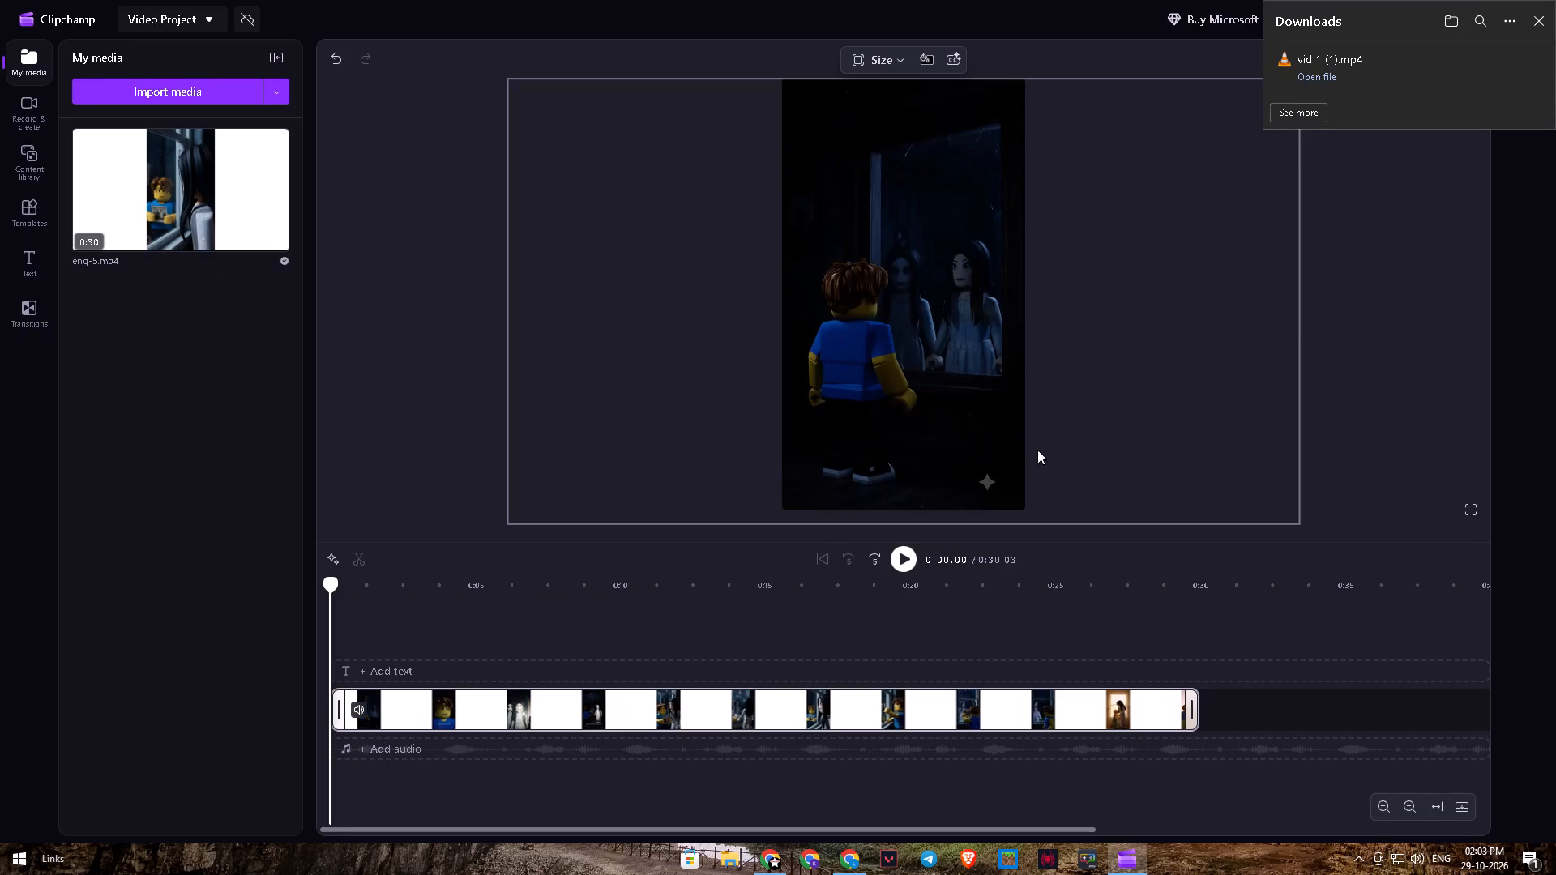
click(165, 93)
click(254, 38)
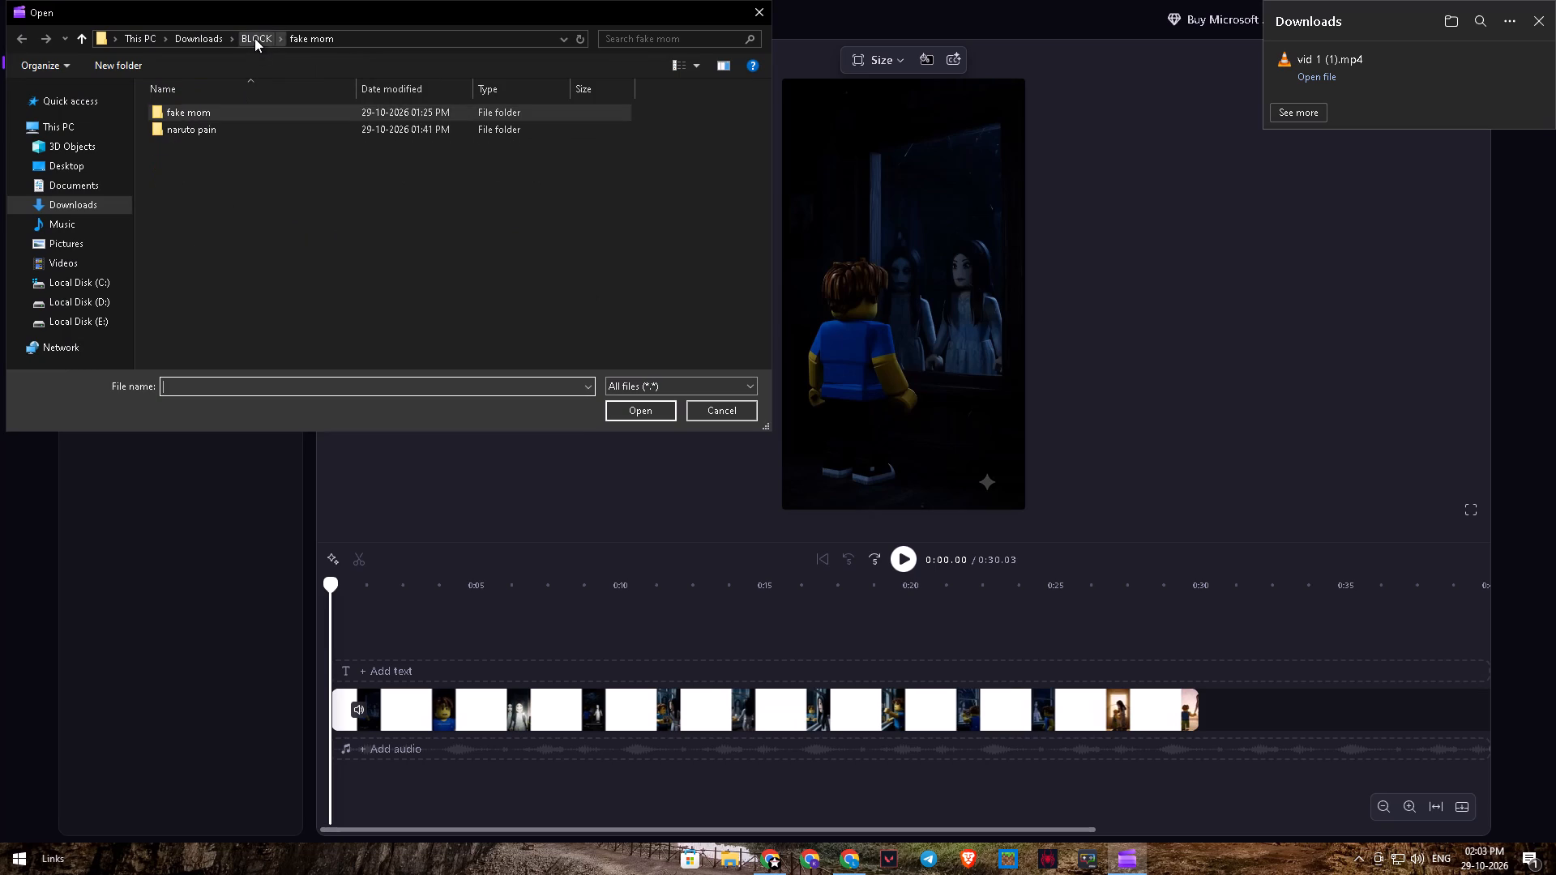
double_click(169, 129)
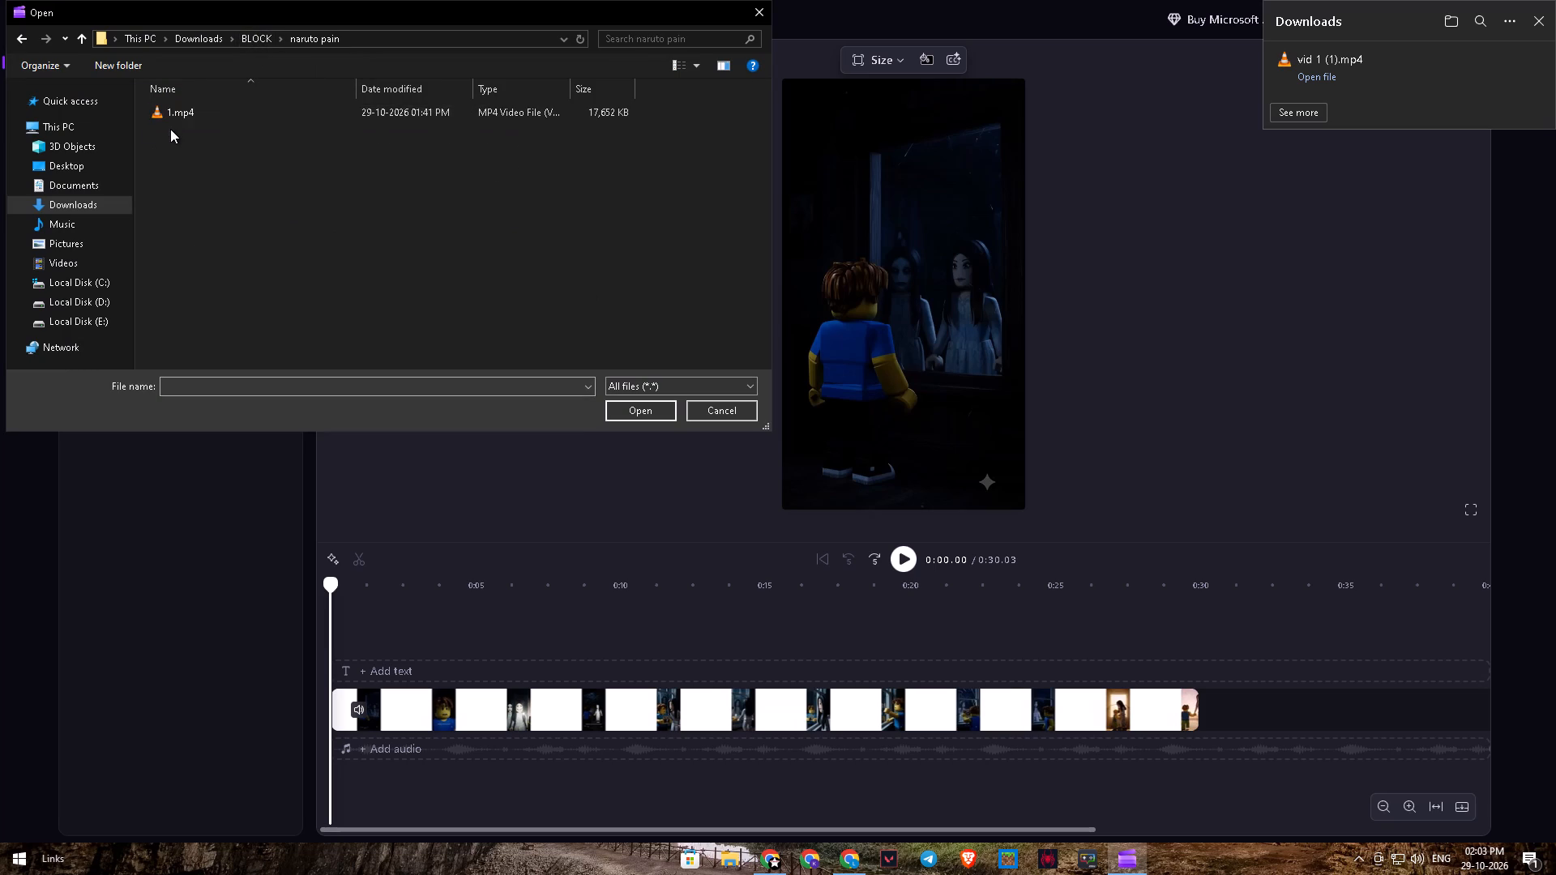
click(195, 109)
click(631, 400)
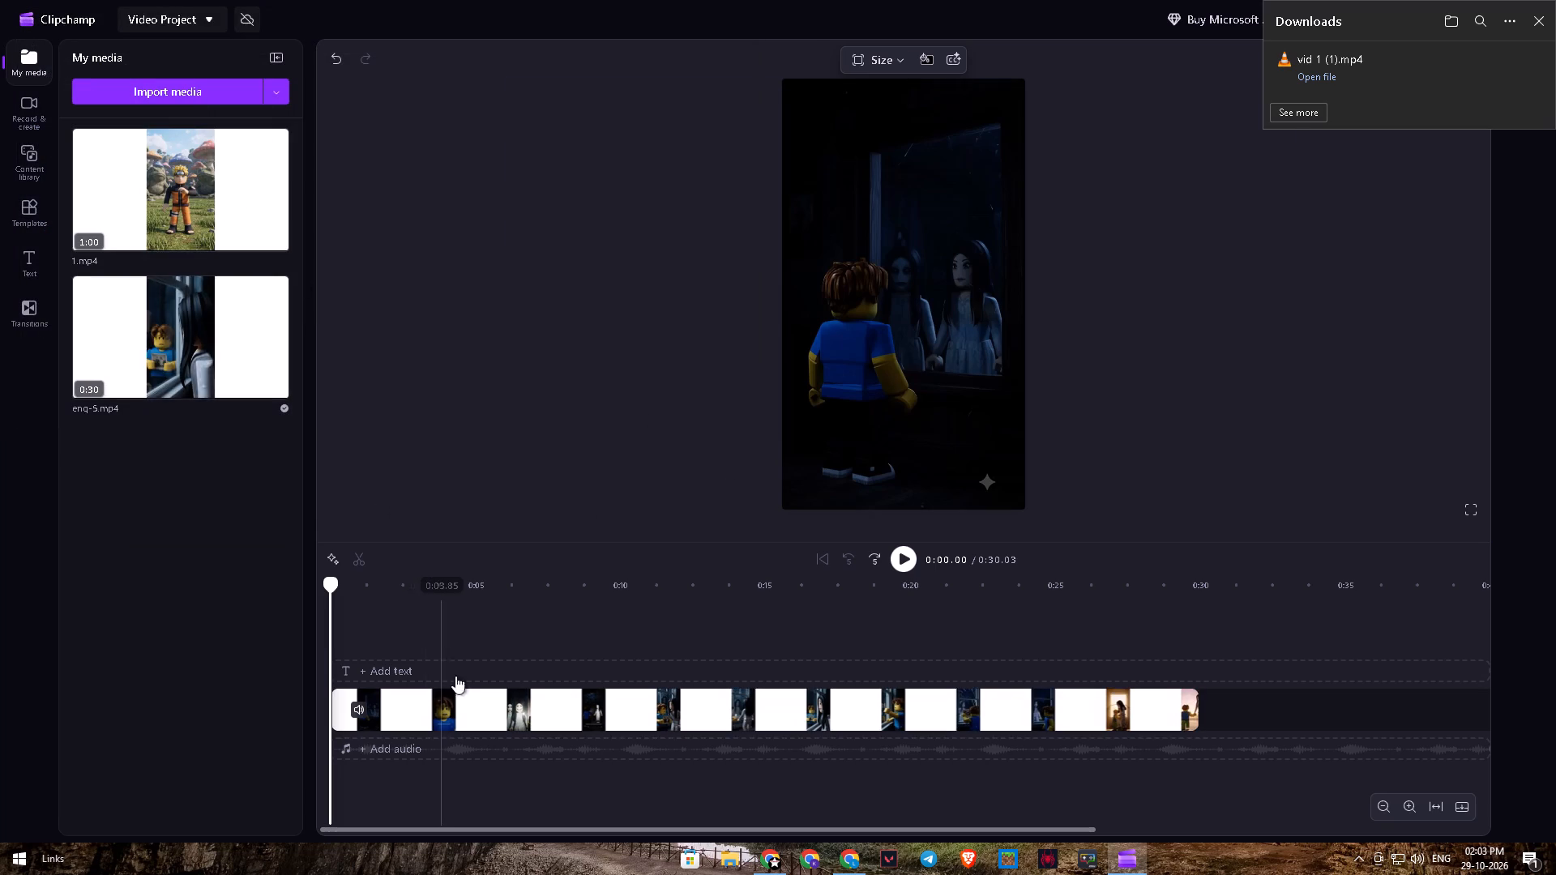
Delete the eng-5.mp4 clip from the timeline and place 1.mp4 at the start instead.
click(567, 728)
key(Delete)
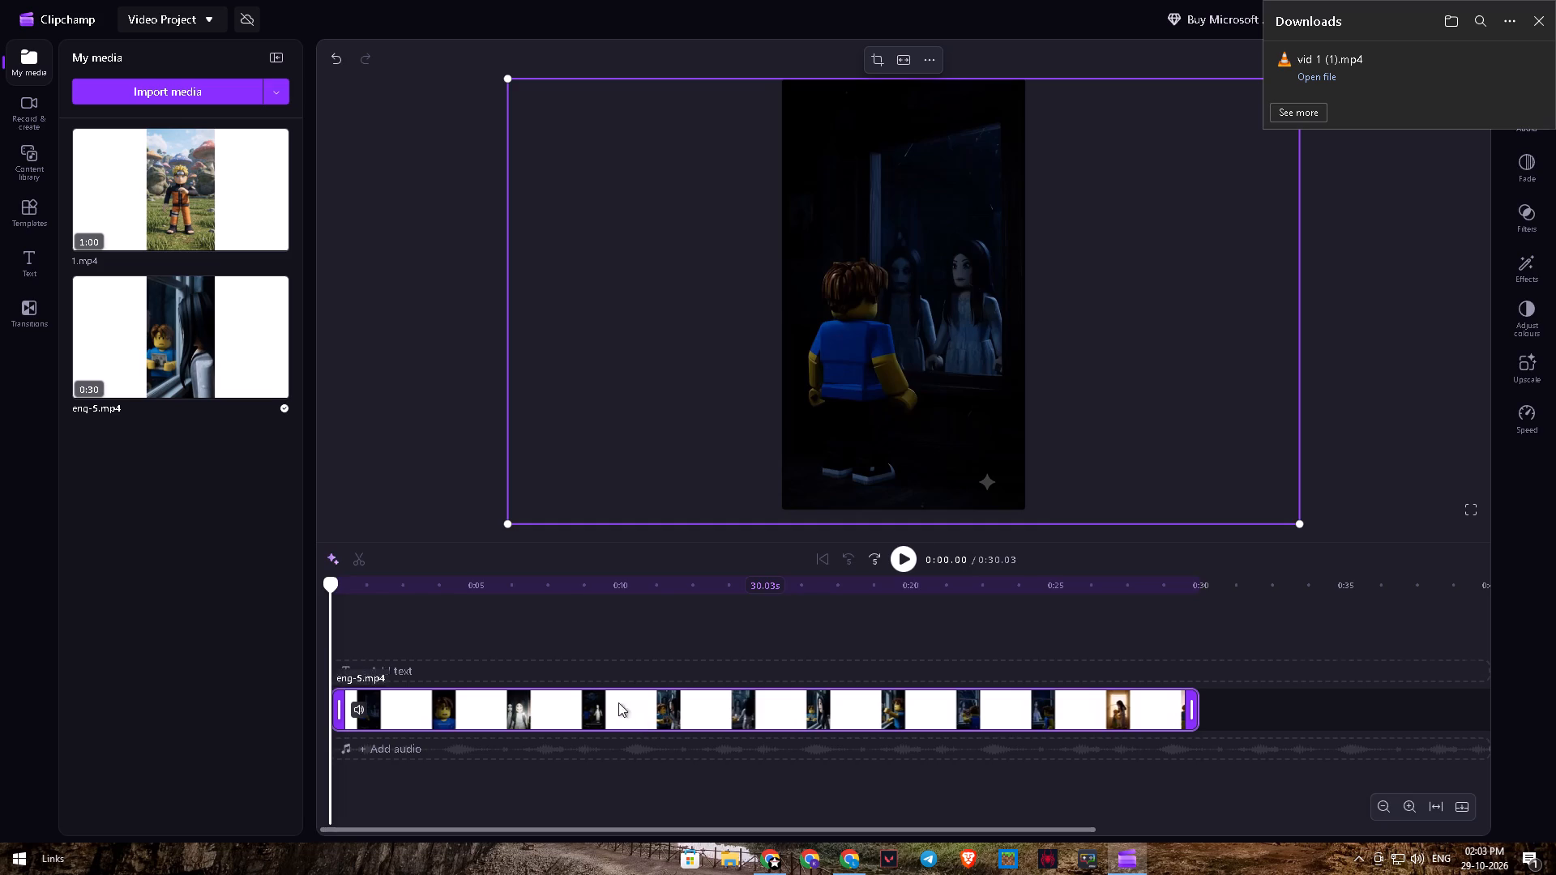
drag(121, 172, 419, 721)
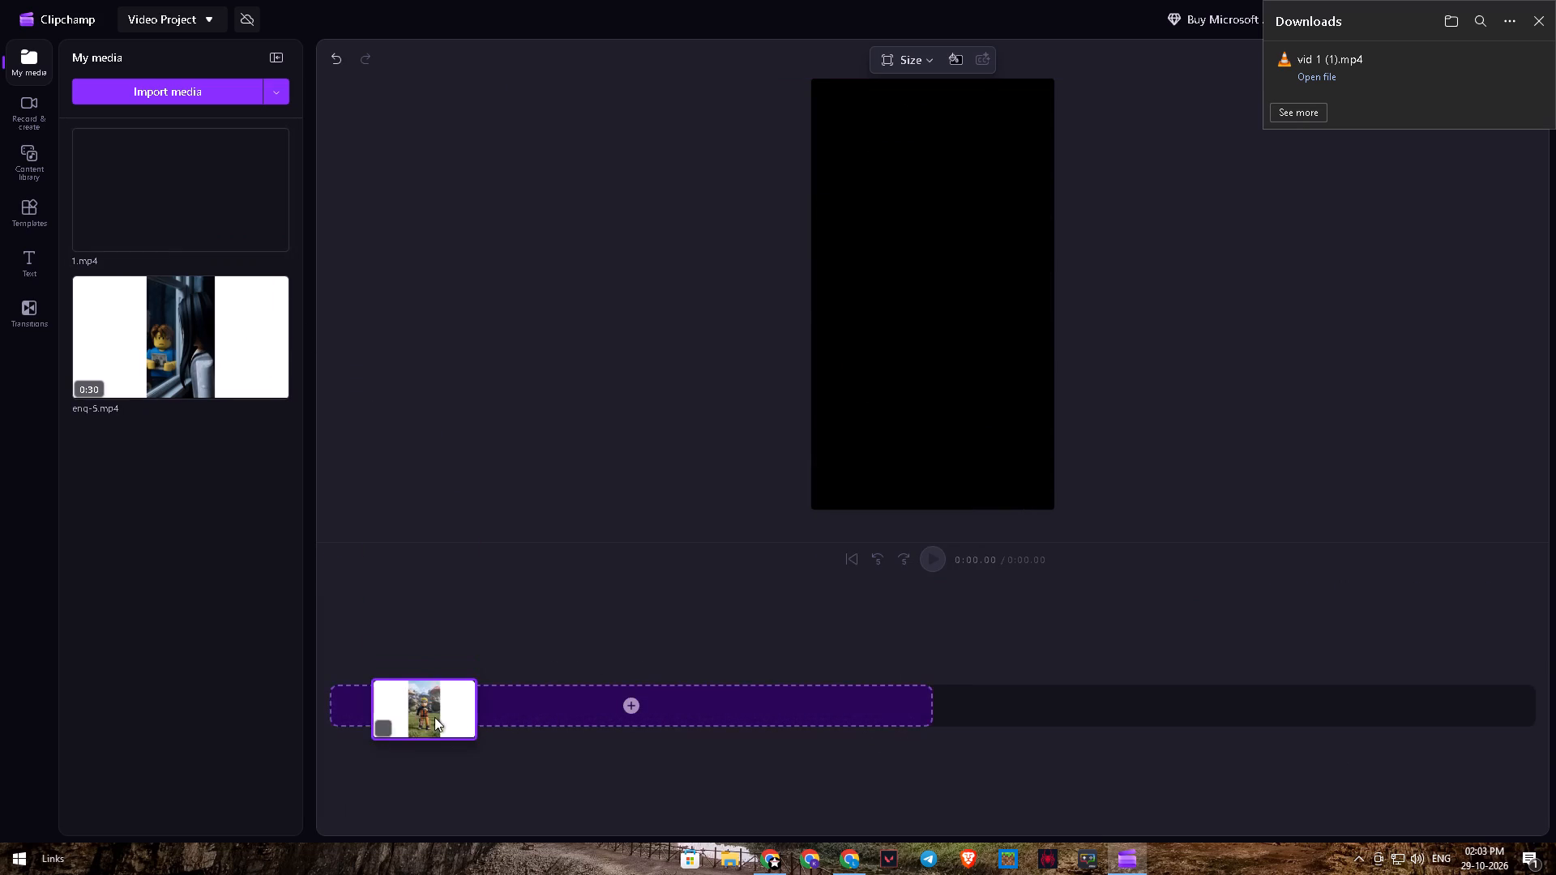
click(1242, 364)
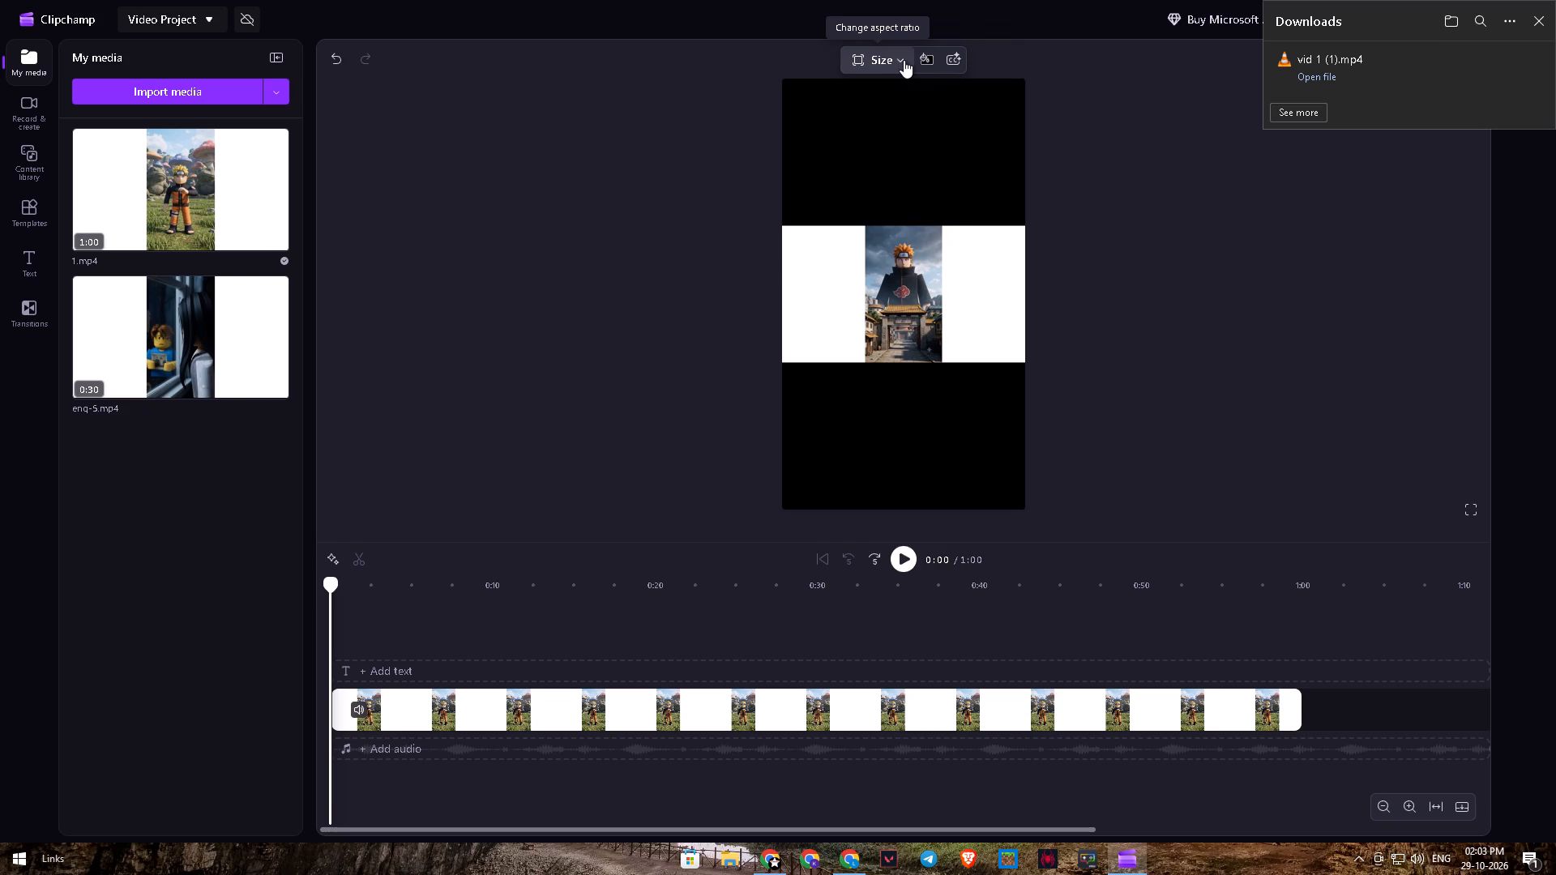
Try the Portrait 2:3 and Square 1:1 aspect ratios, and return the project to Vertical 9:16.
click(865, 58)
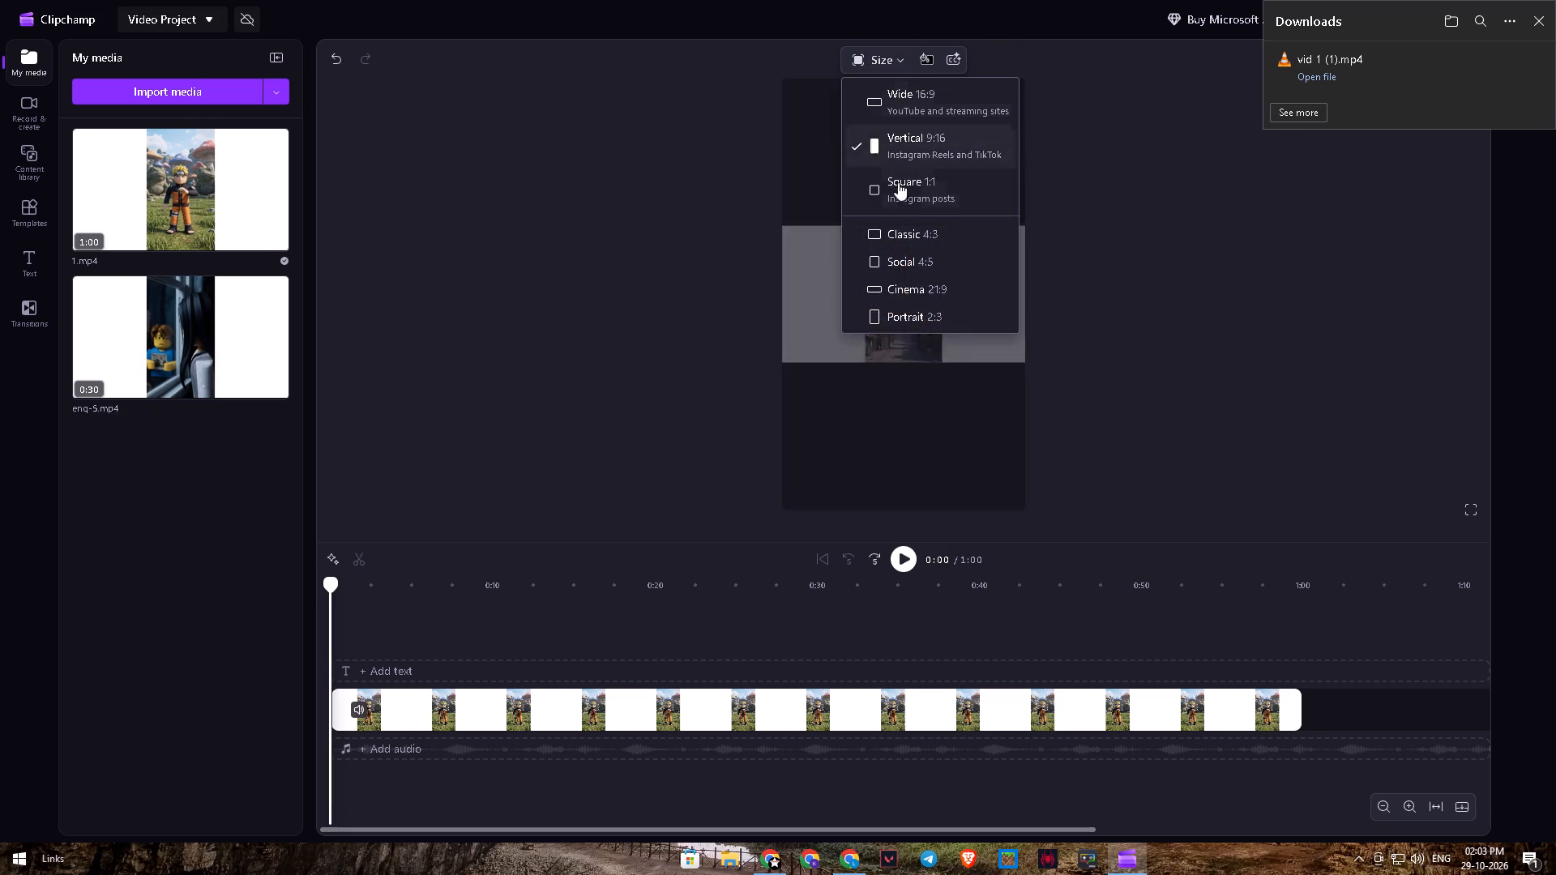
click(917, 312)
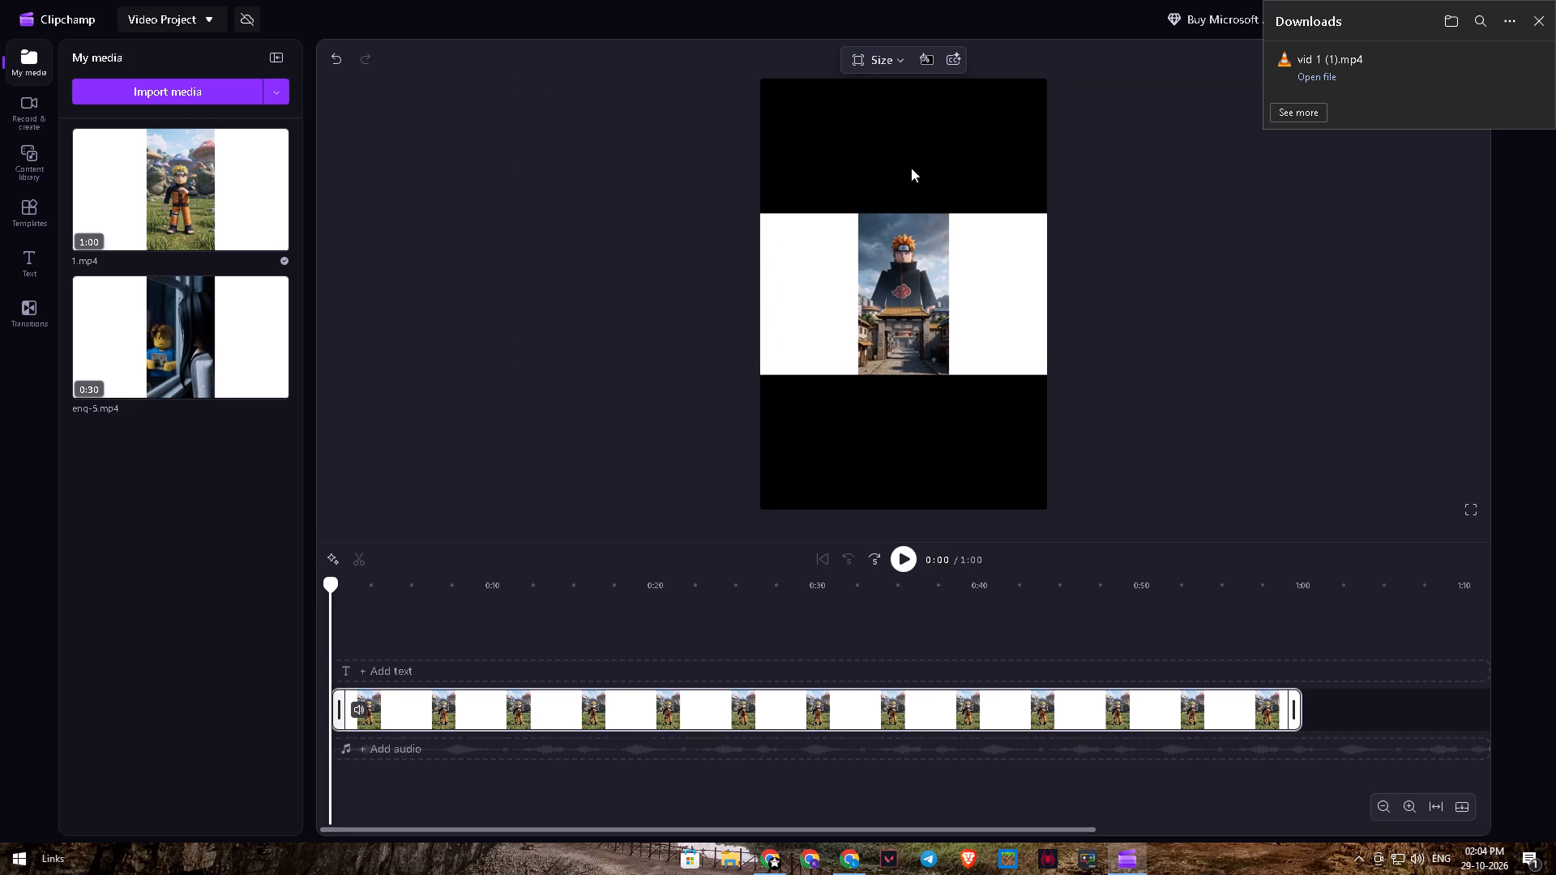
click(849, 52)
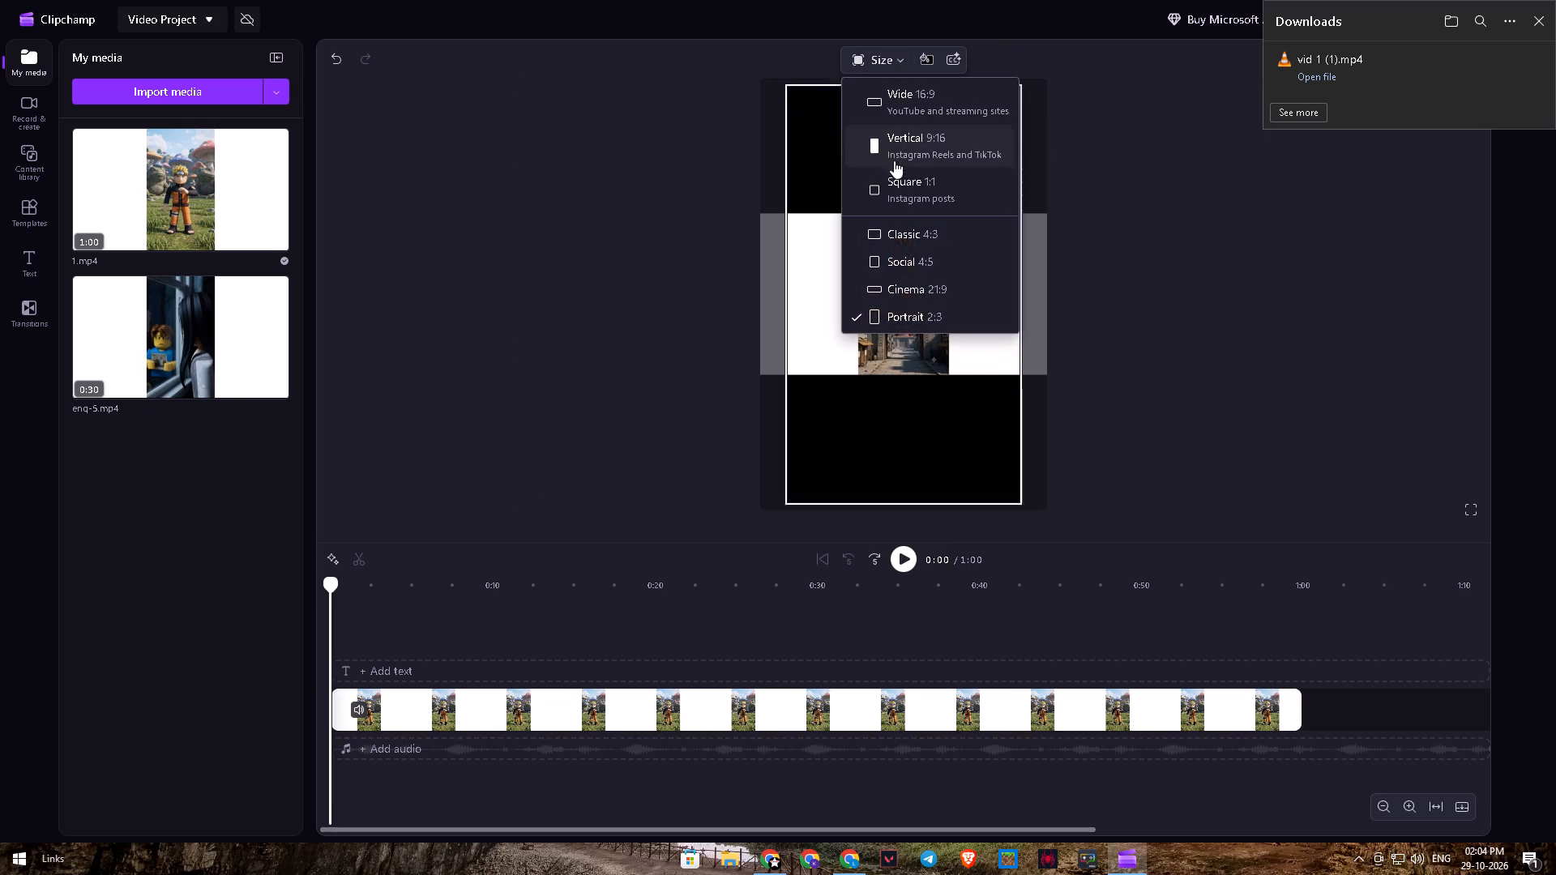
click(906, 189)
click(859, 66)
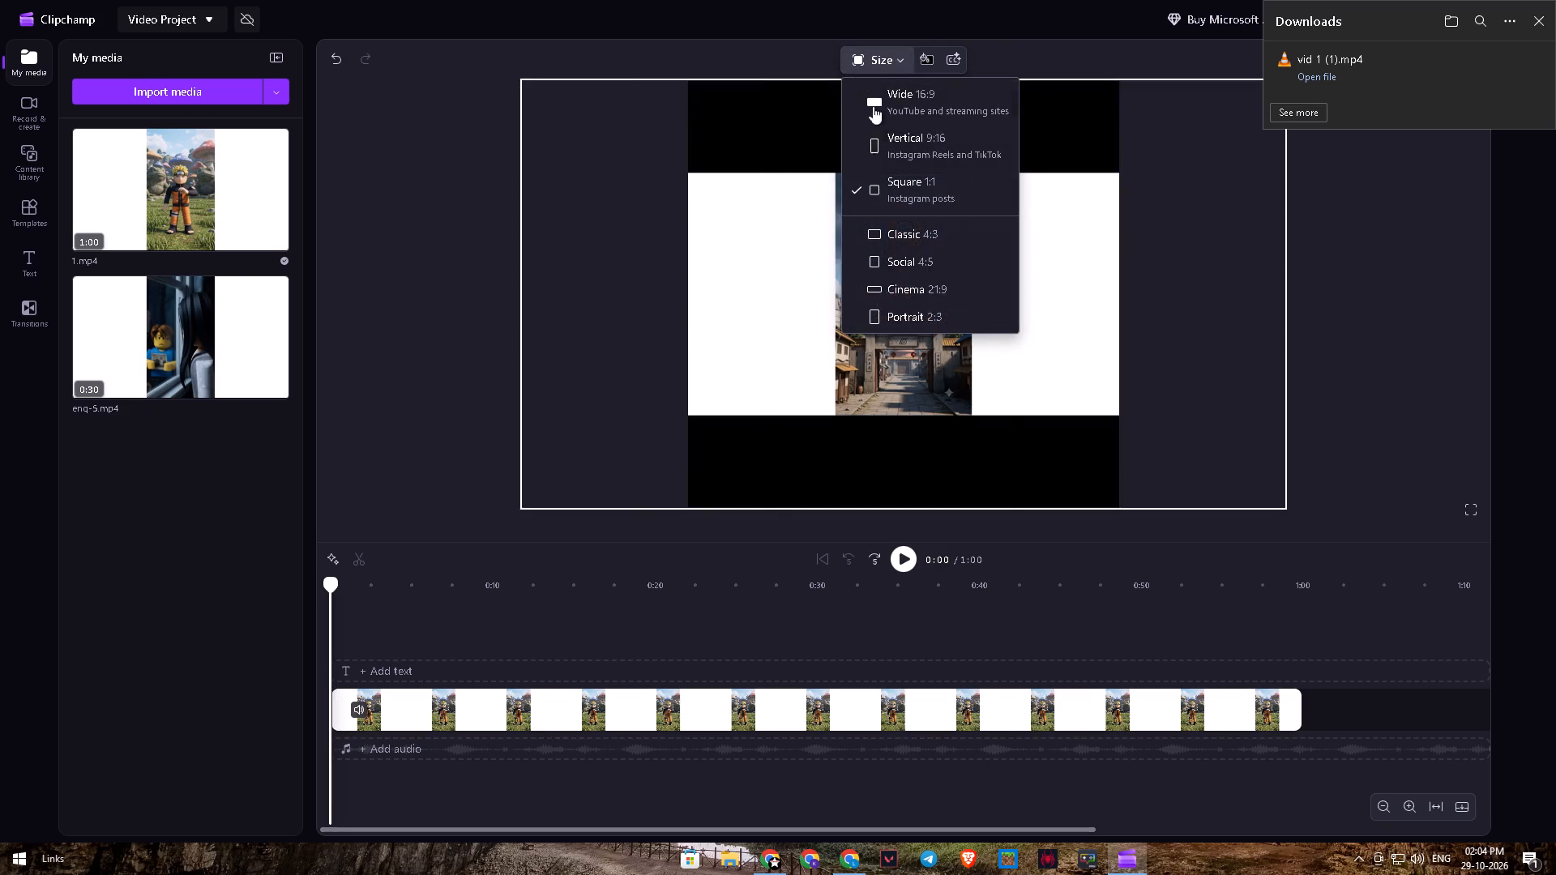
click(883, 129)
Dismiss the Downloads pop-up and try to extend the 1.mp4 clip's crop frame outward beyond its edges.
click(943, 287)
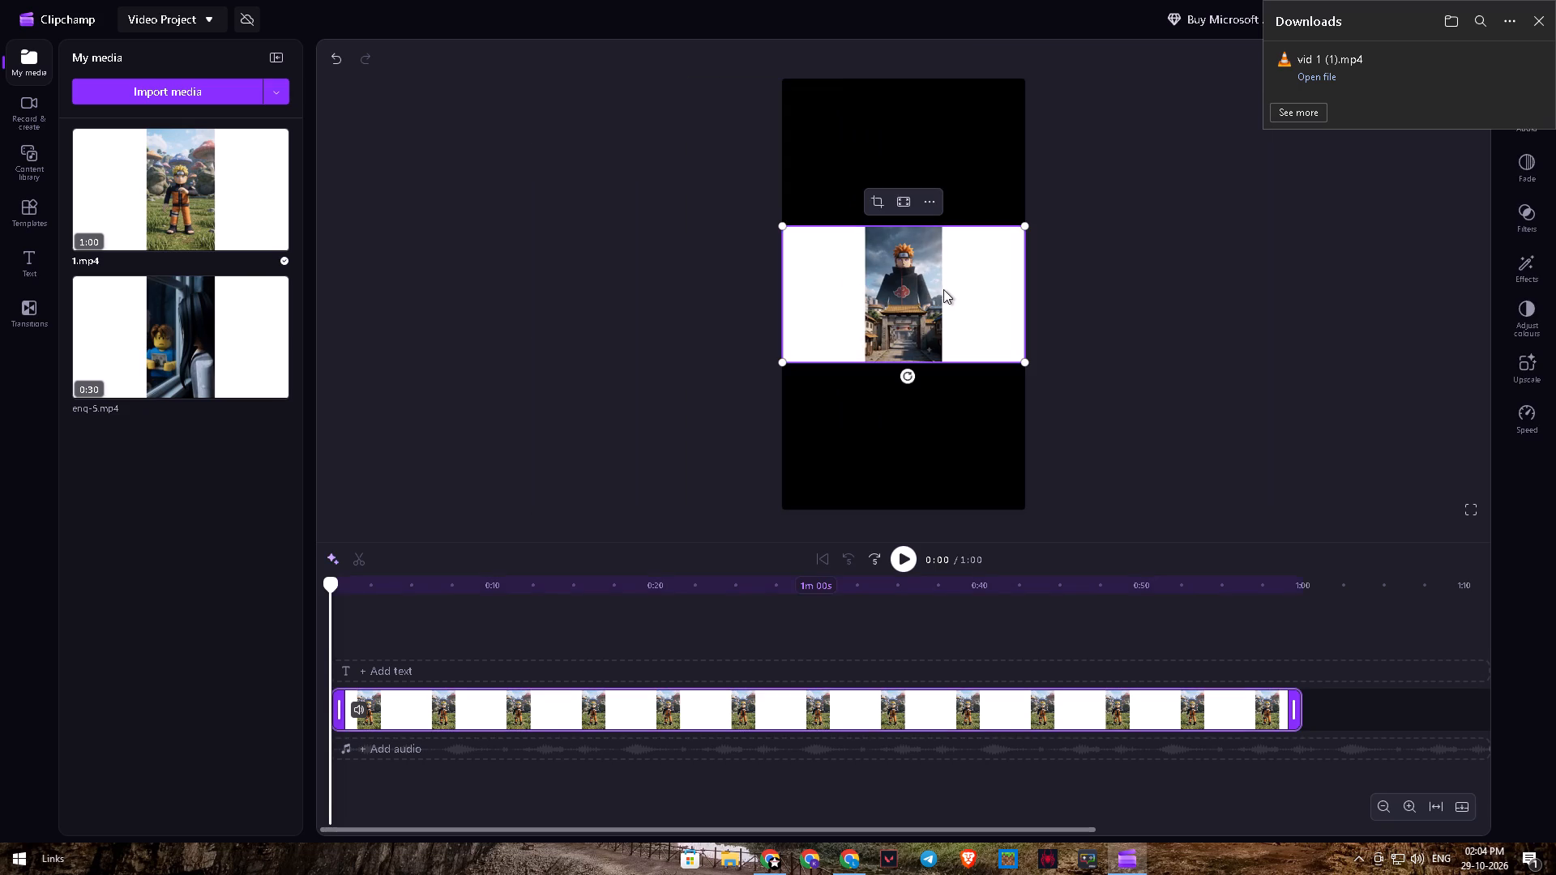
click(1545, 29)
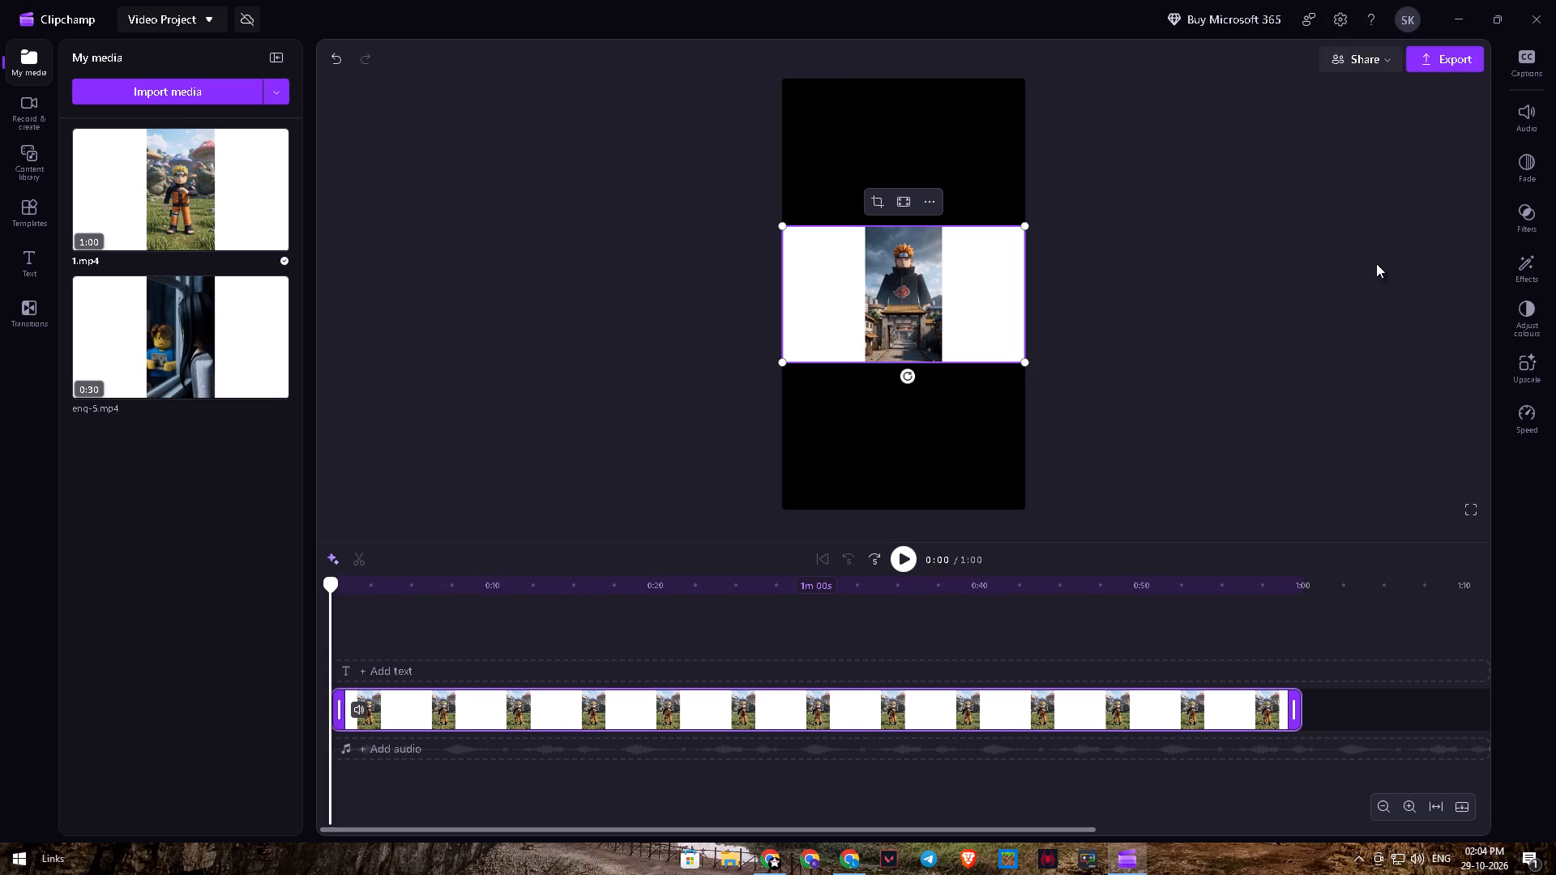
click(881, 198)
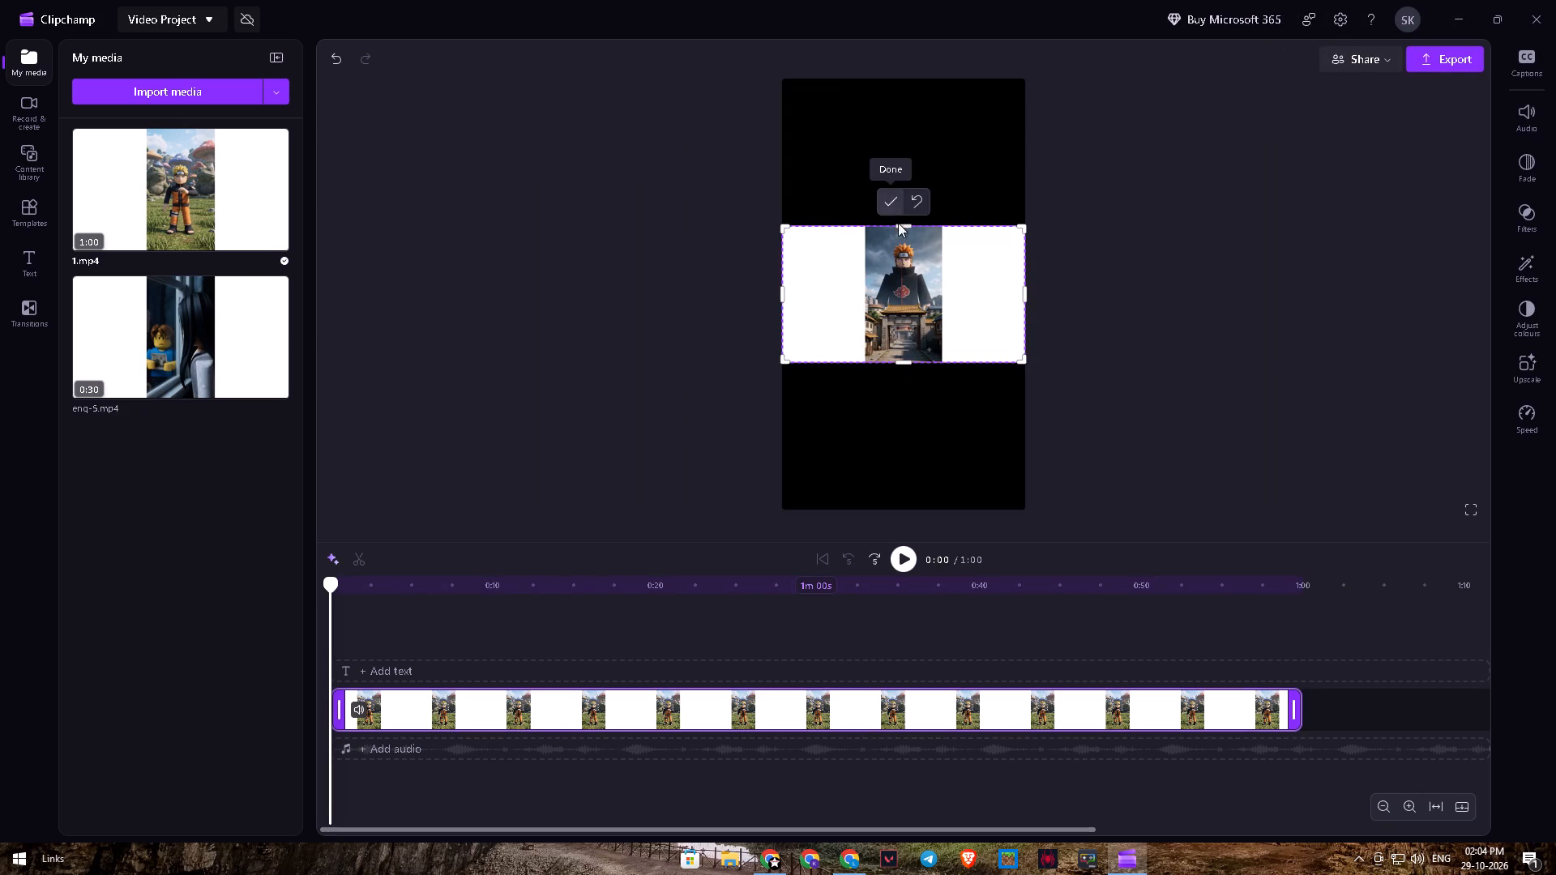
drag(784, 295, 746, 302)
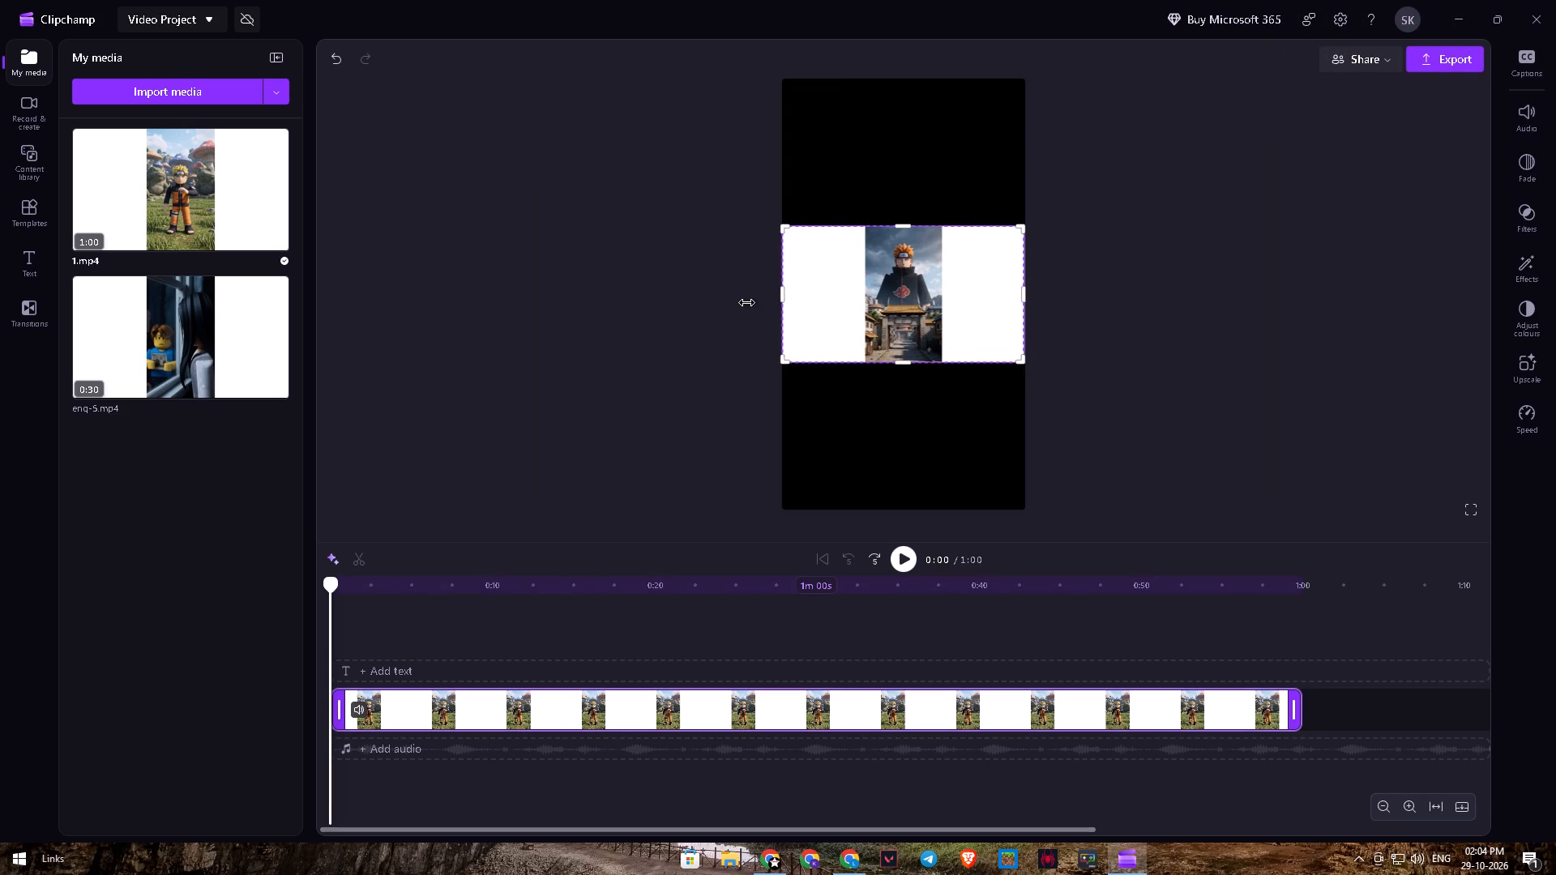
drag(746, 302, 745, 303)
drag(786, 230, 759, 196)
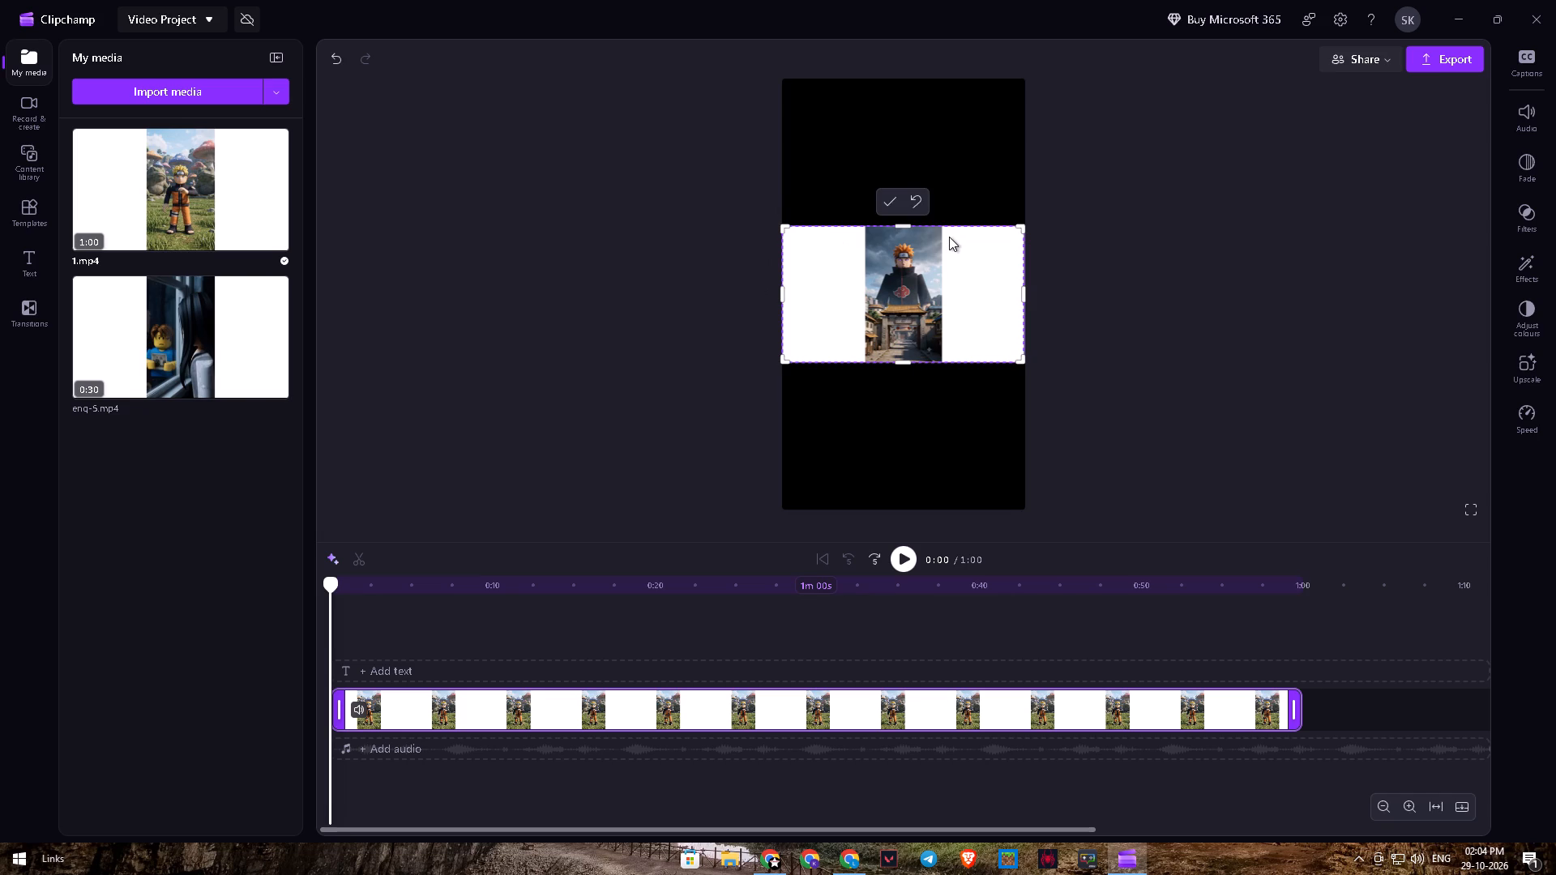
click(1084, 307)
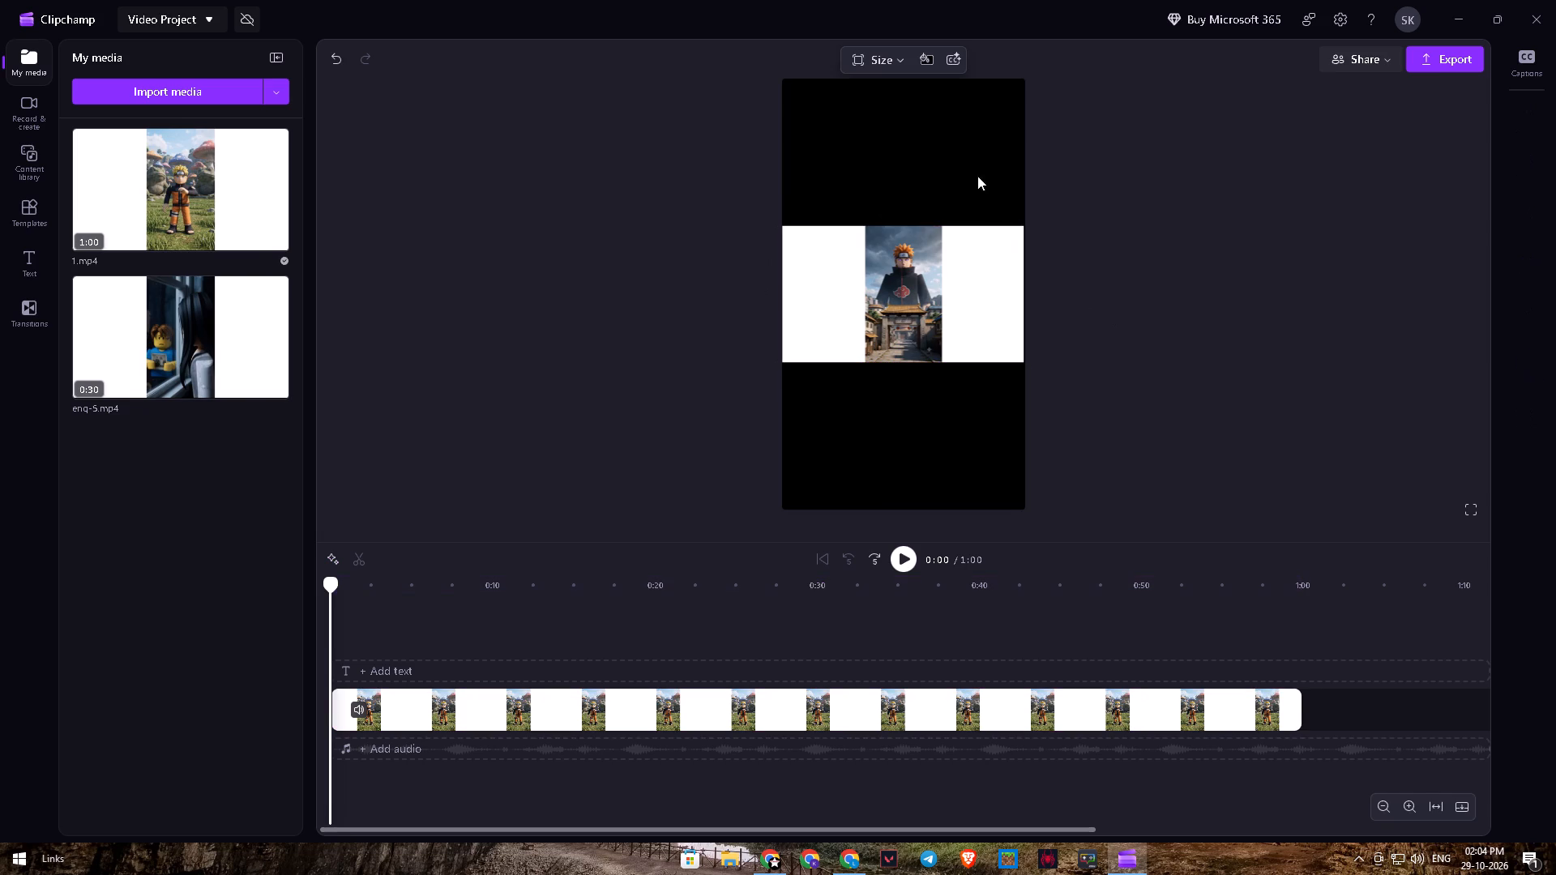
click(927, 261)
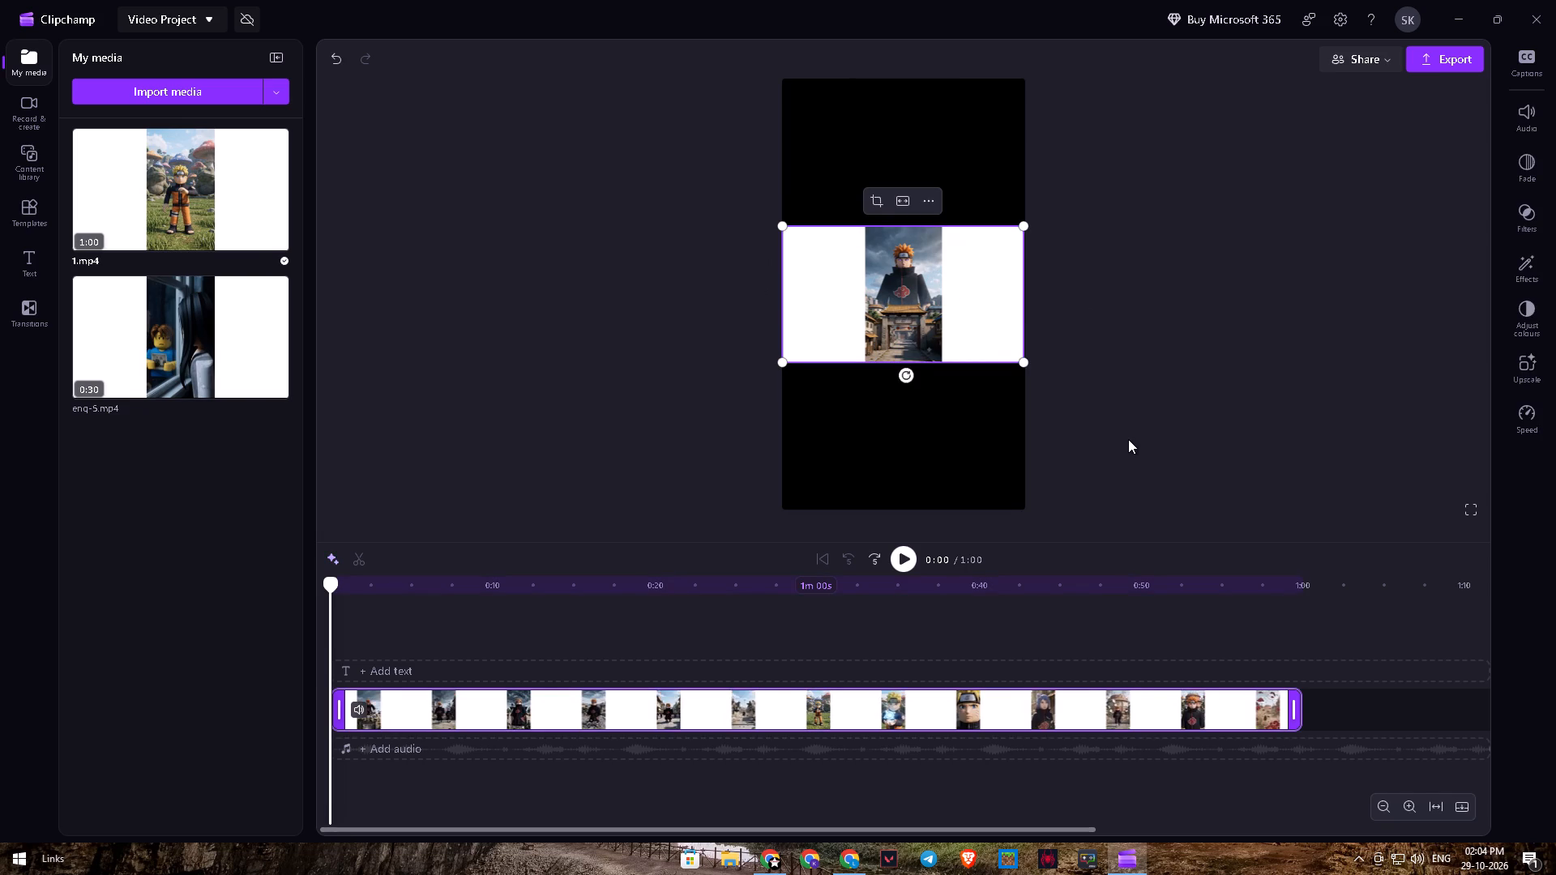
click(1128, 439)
Change the project's aspect ratio to Wide 16:9.
click(882, 58)
click(897, 96)
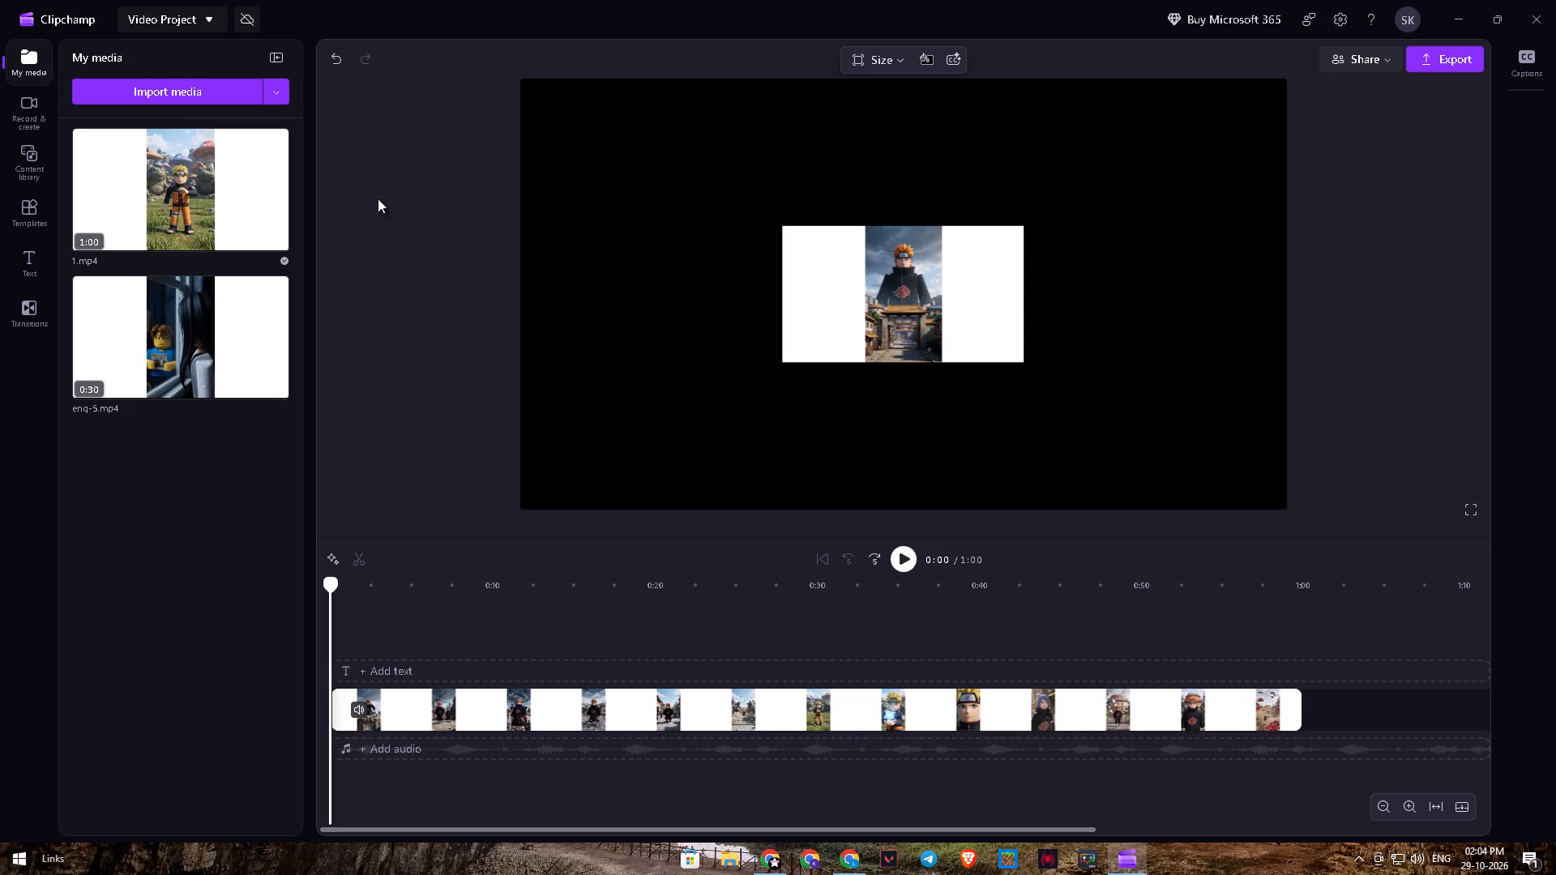
Delete the 1.mp4 clip from the timeline and place a fresh copy of 1.mp4 there.
click(611, 711)
key(Delete)
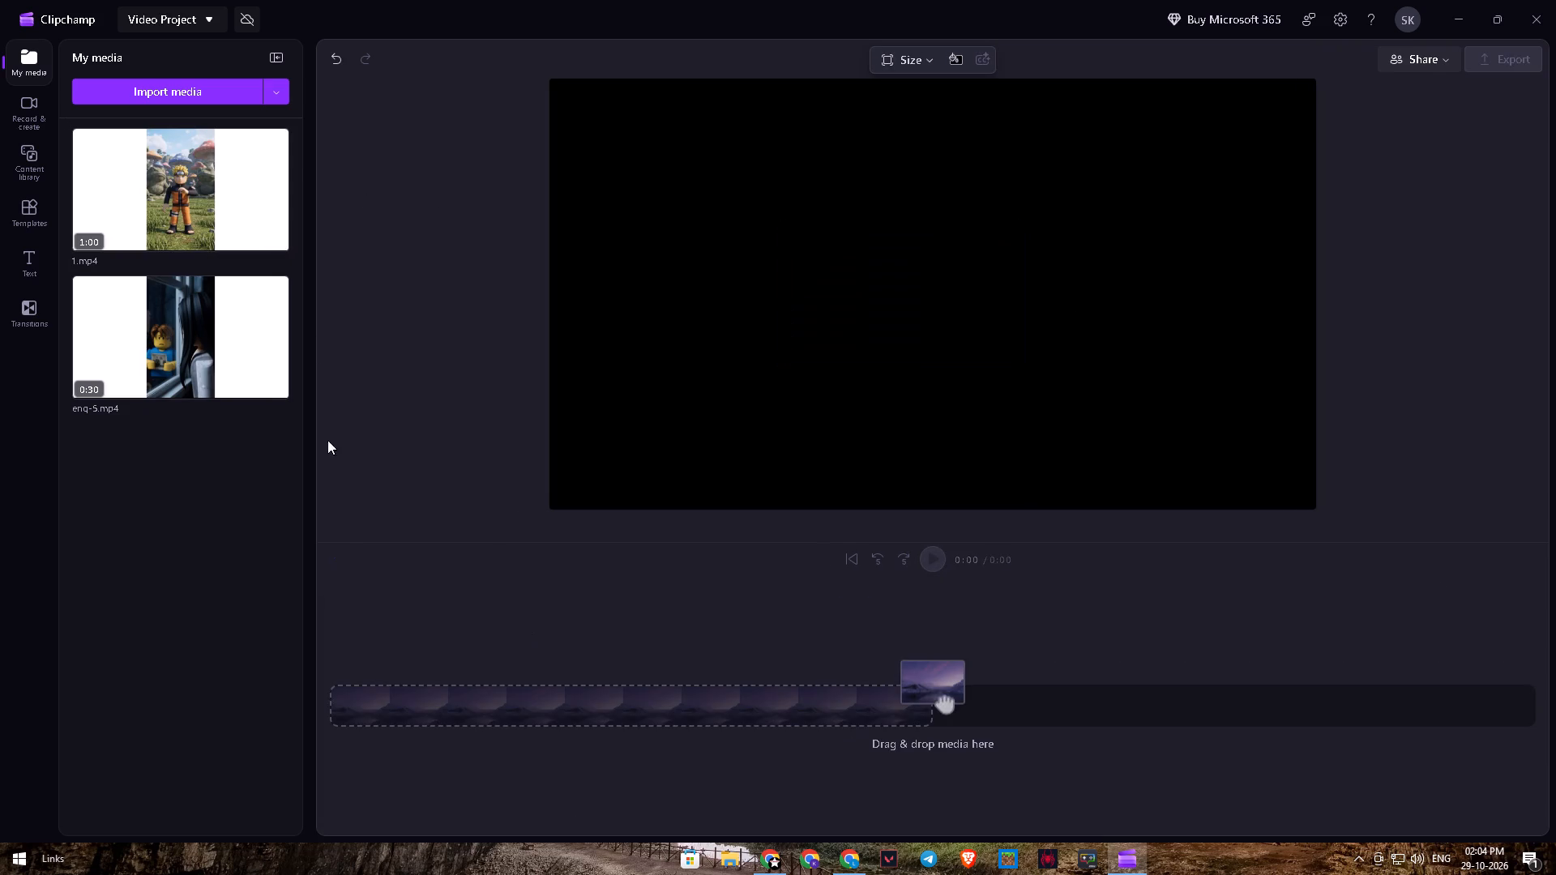
drag(203, 194, 518, 719)
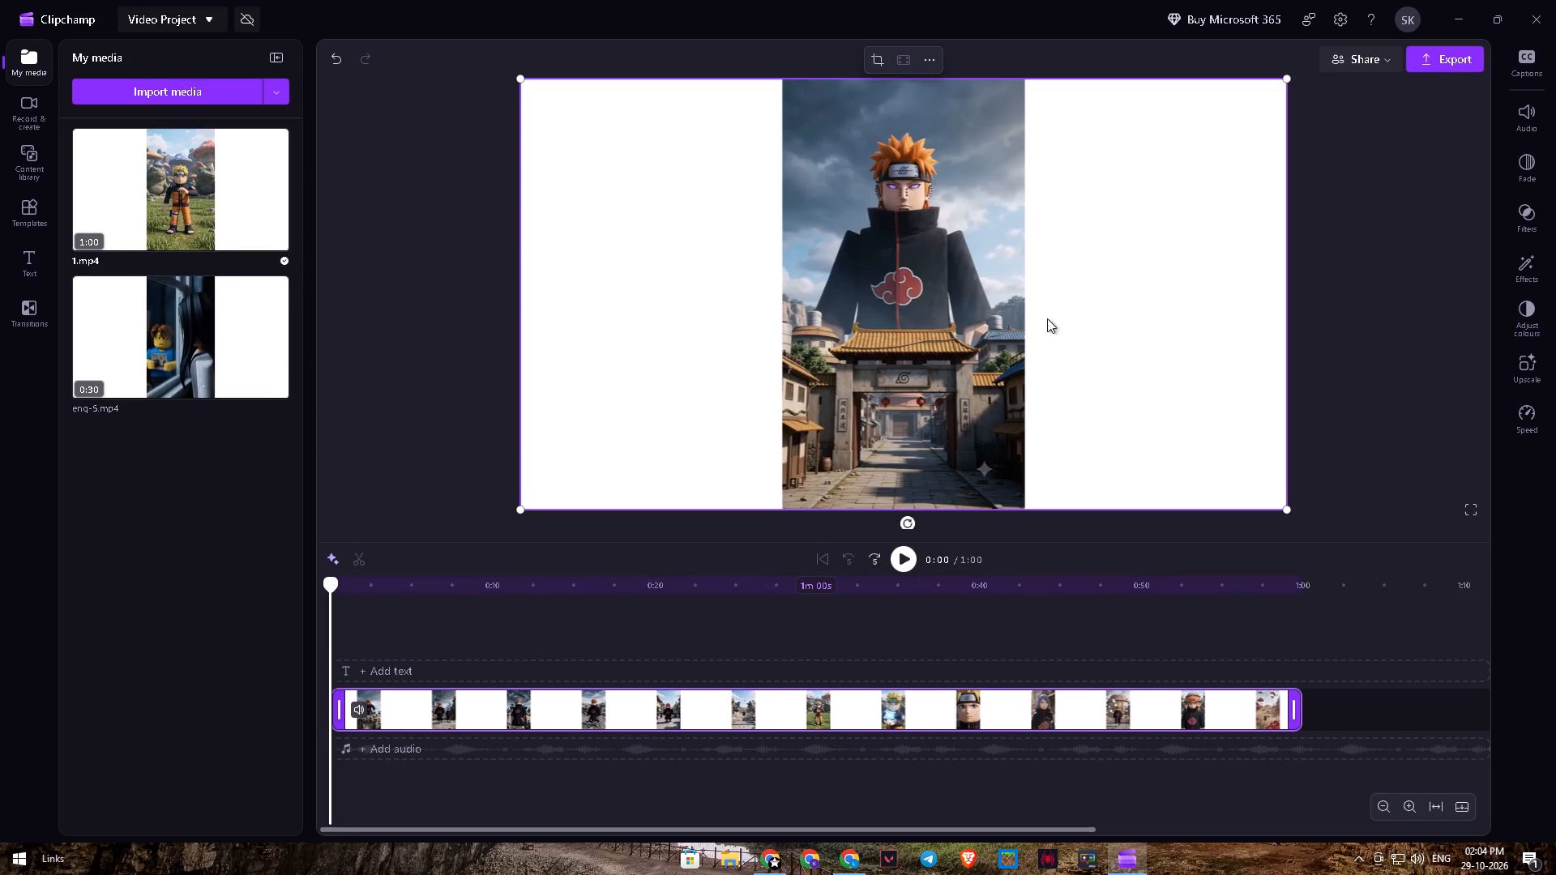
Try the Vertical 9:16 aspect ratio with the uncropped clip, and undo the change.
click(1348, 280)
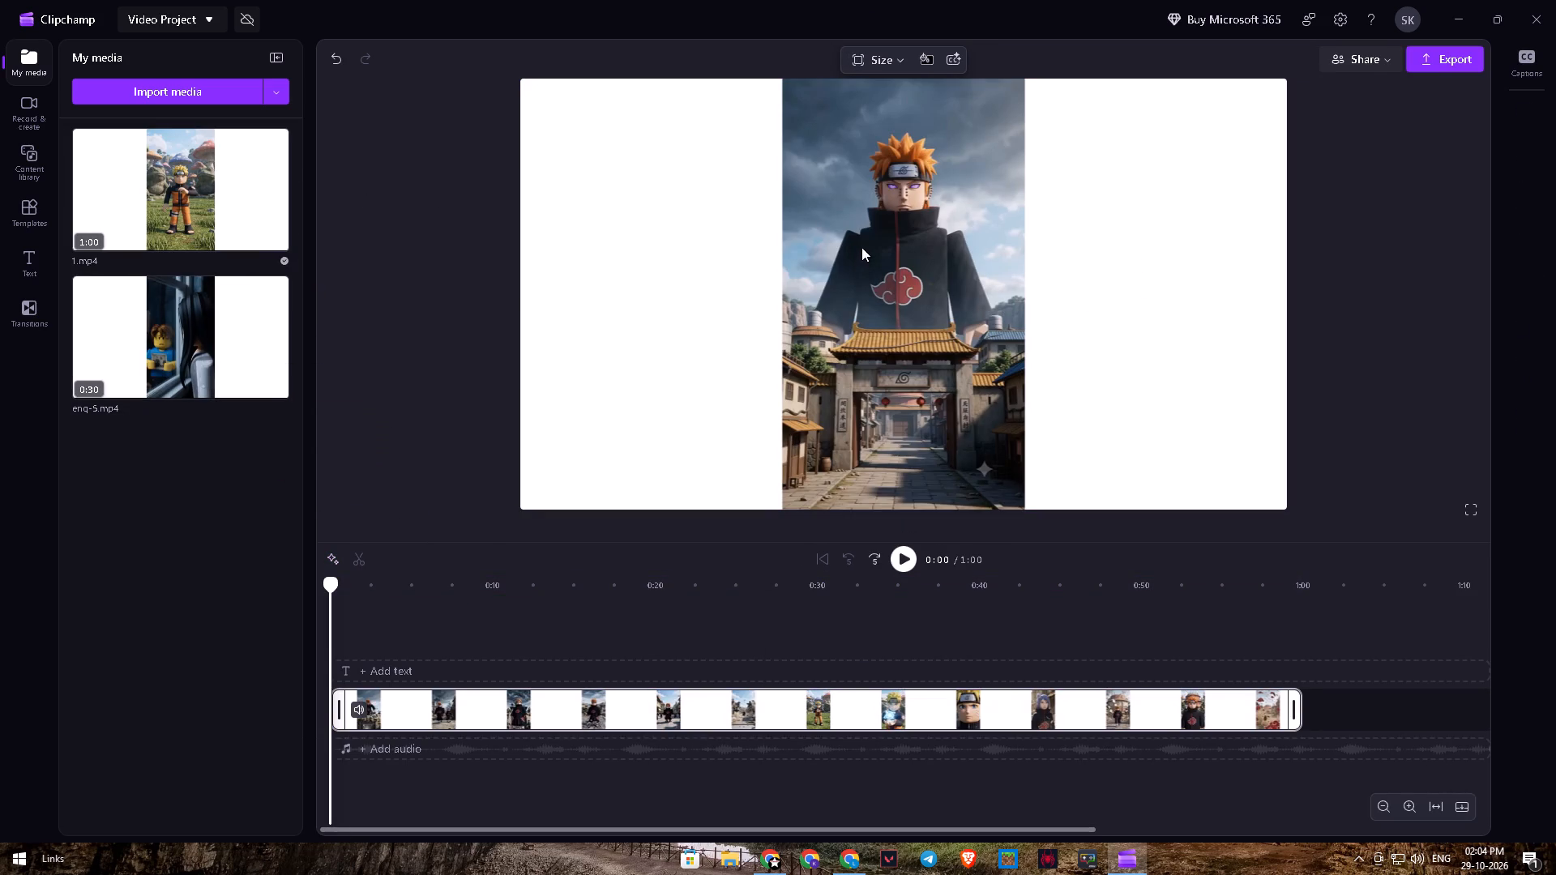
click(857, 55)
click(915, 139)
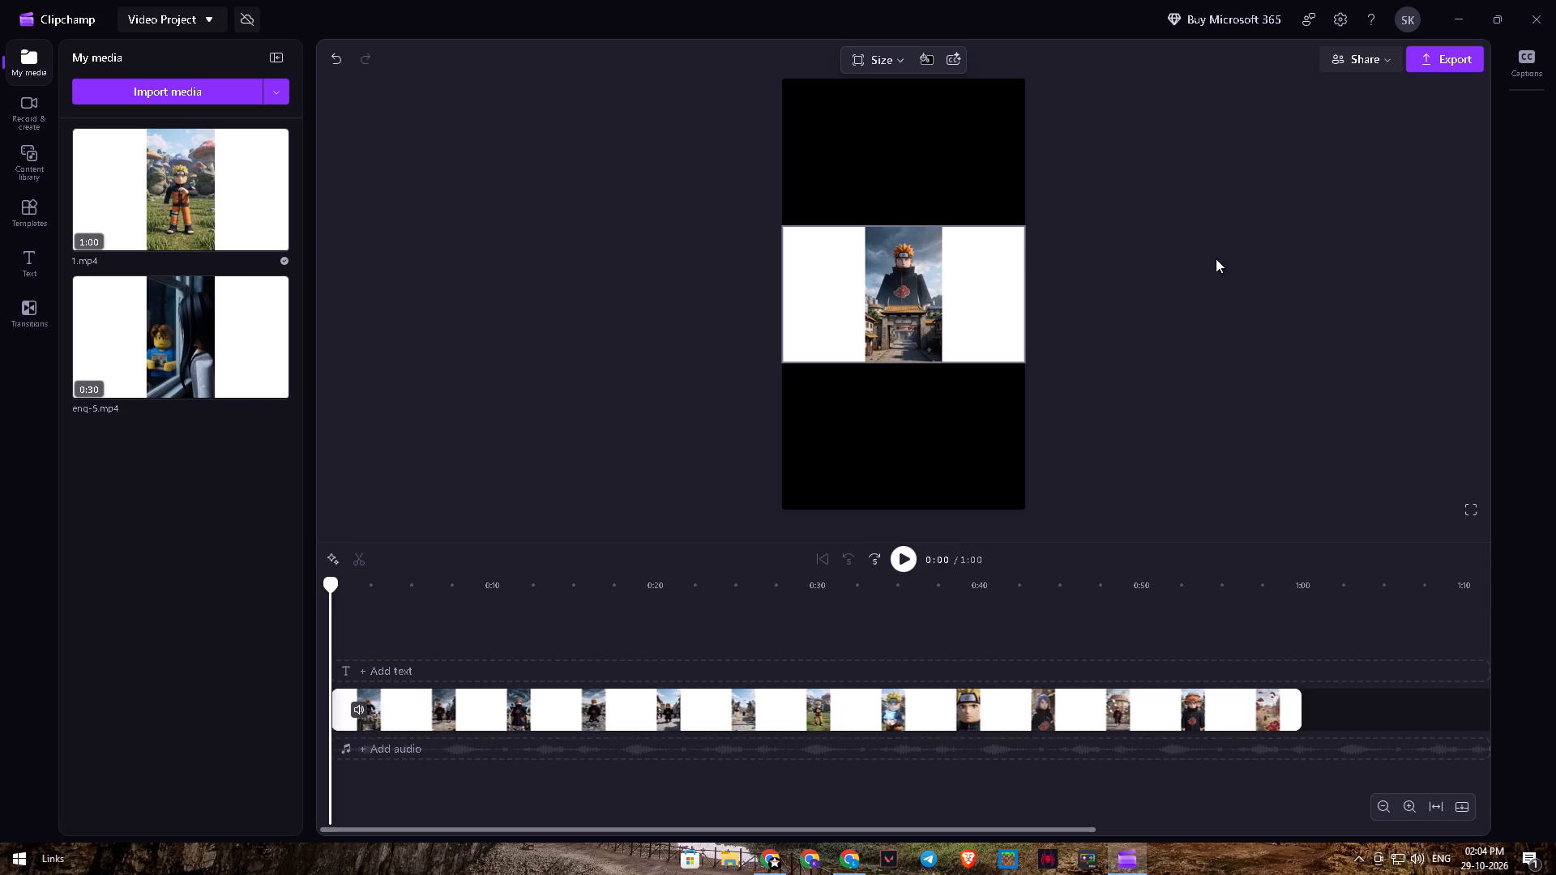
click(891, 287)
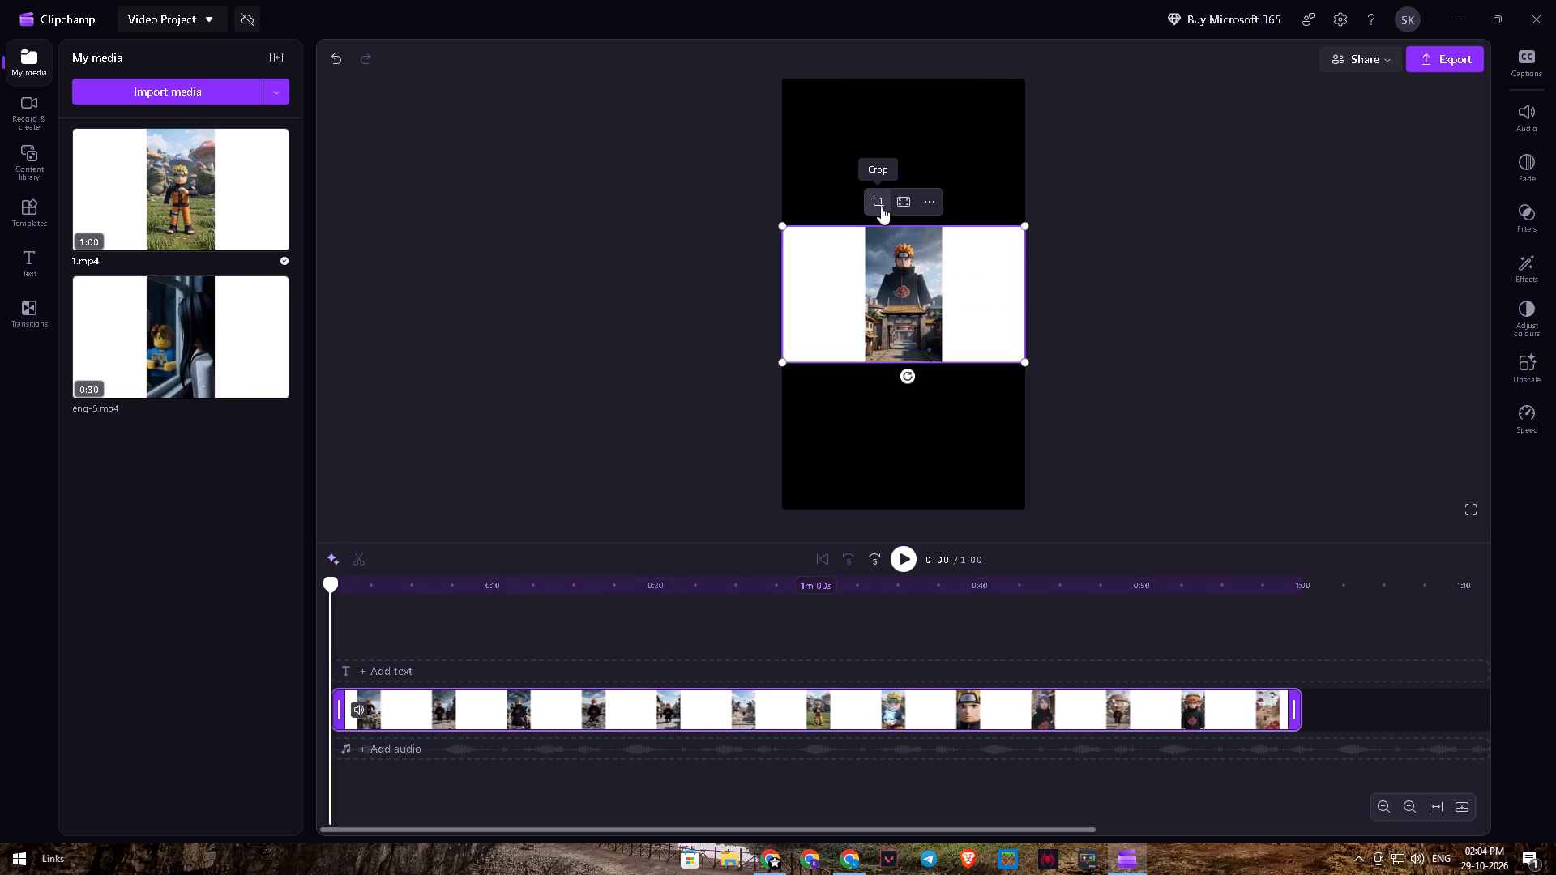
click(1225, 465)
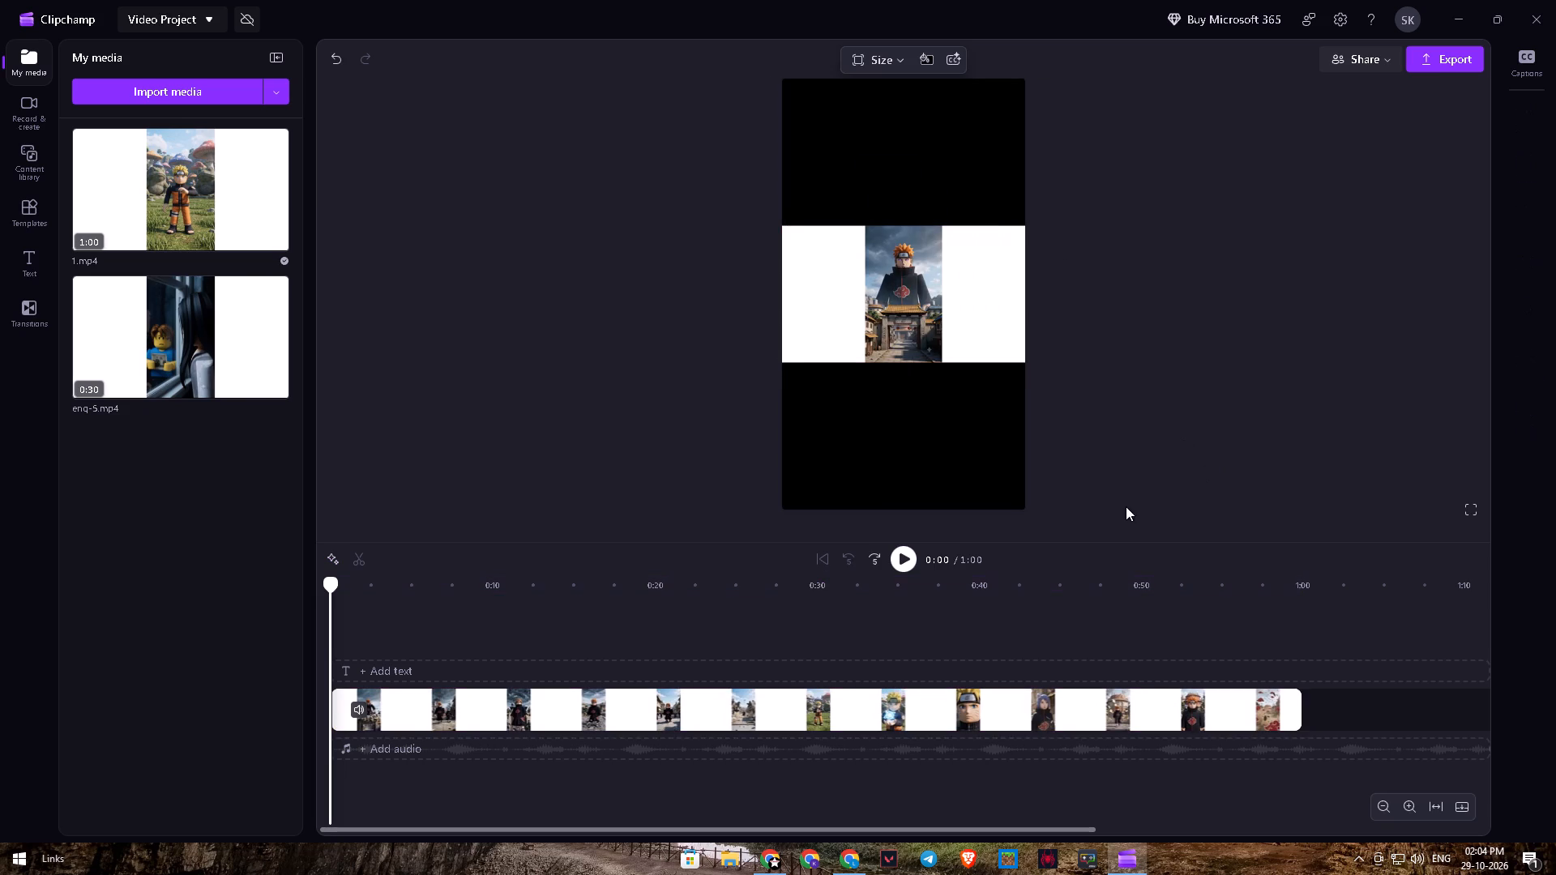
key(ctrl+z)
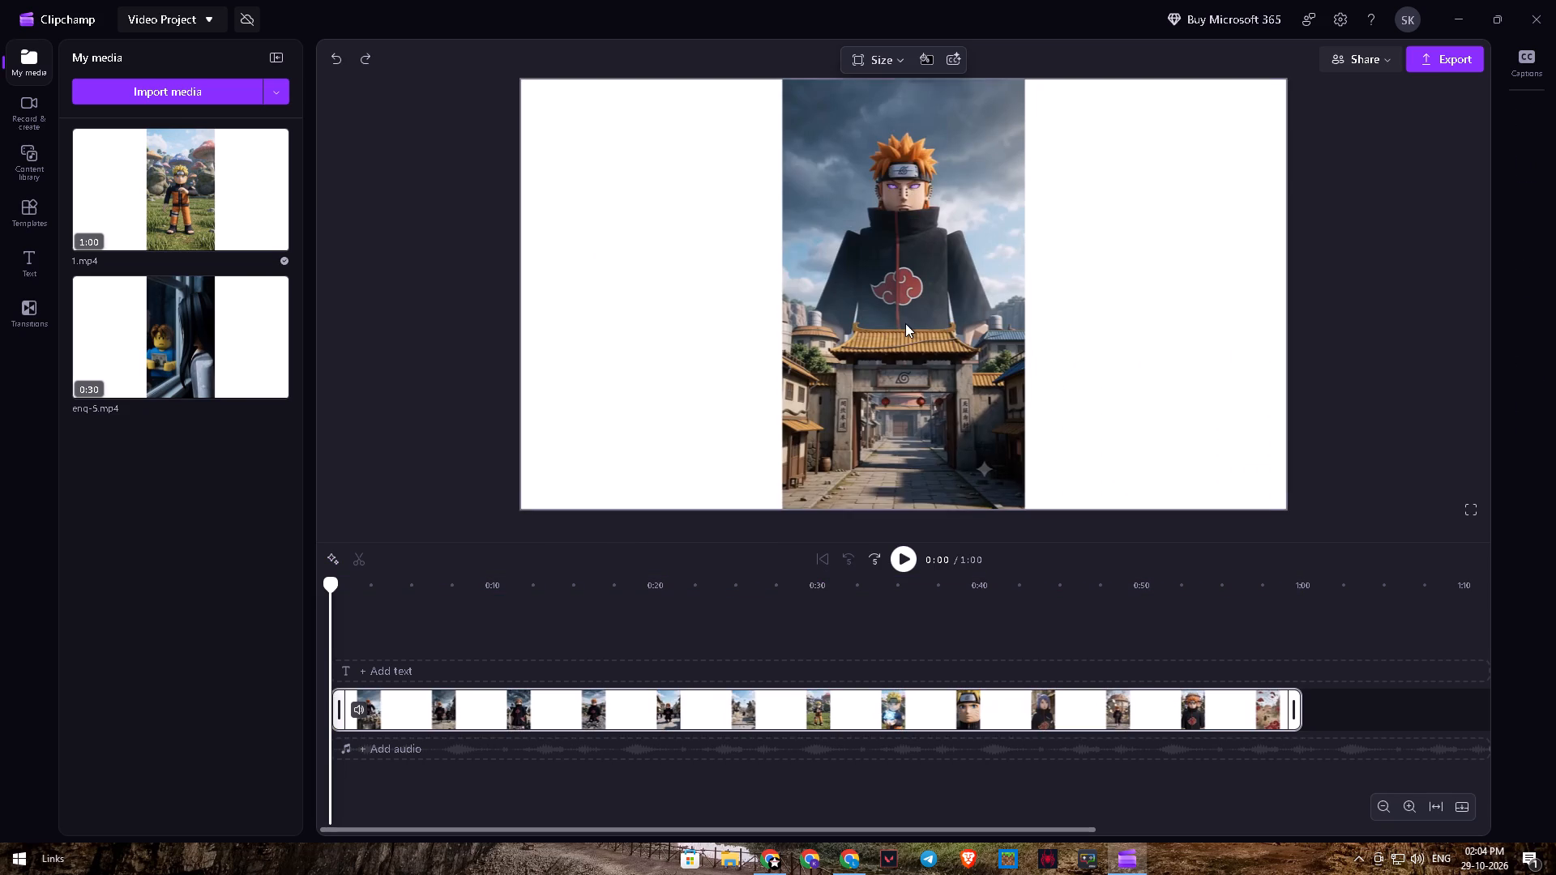
Crop the white areas off both sides of the 1.mp4 clip, keeping only the central vertical picture.
click(905, 323)
click(878, 53)
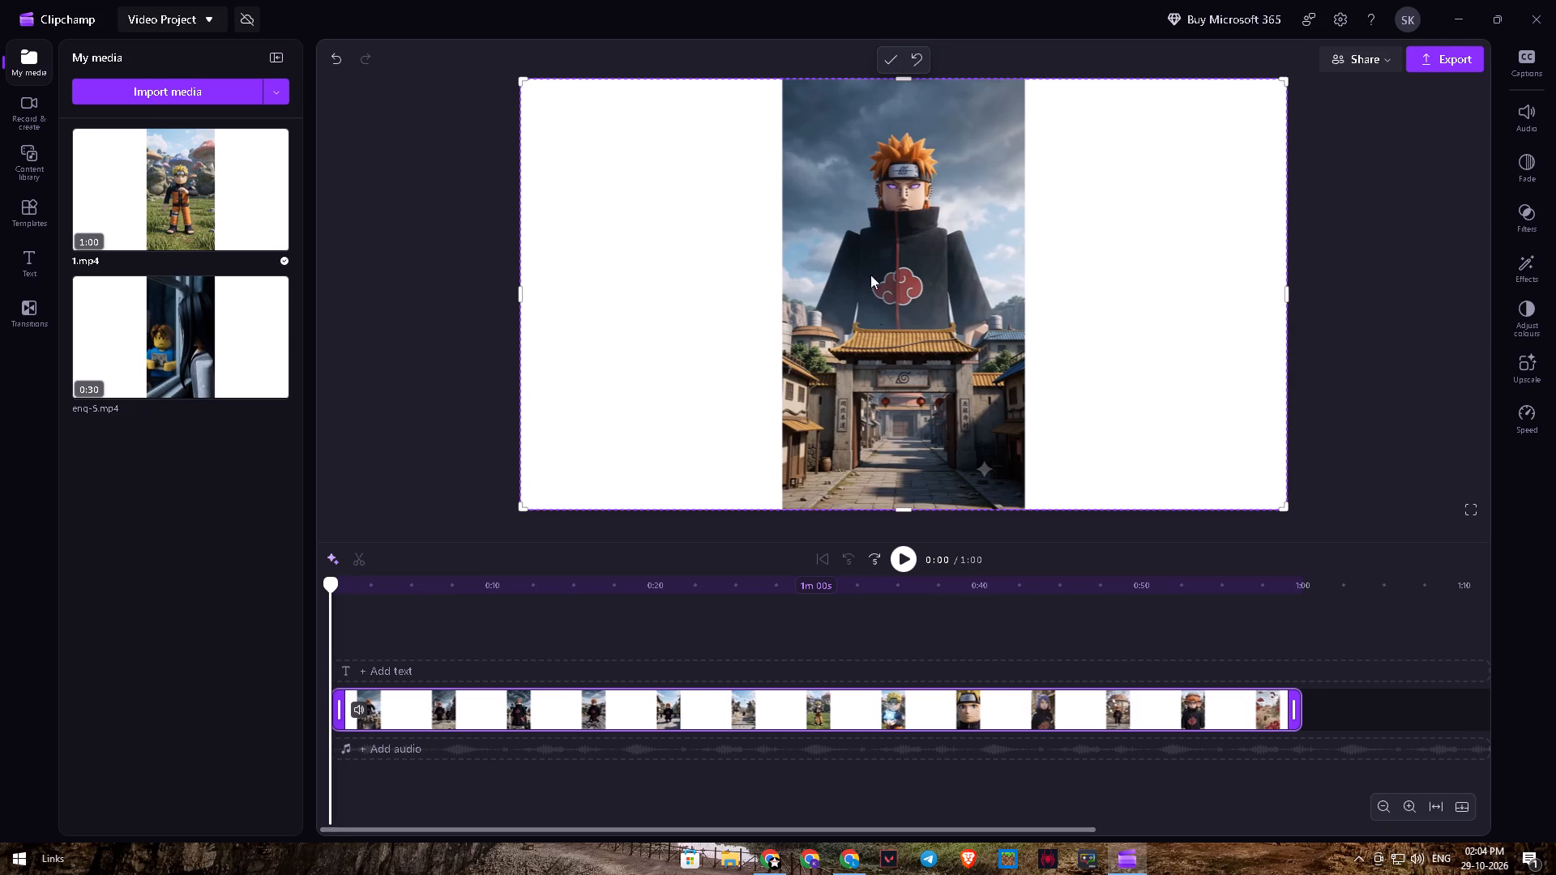
drag(519, 298, 622, 314)
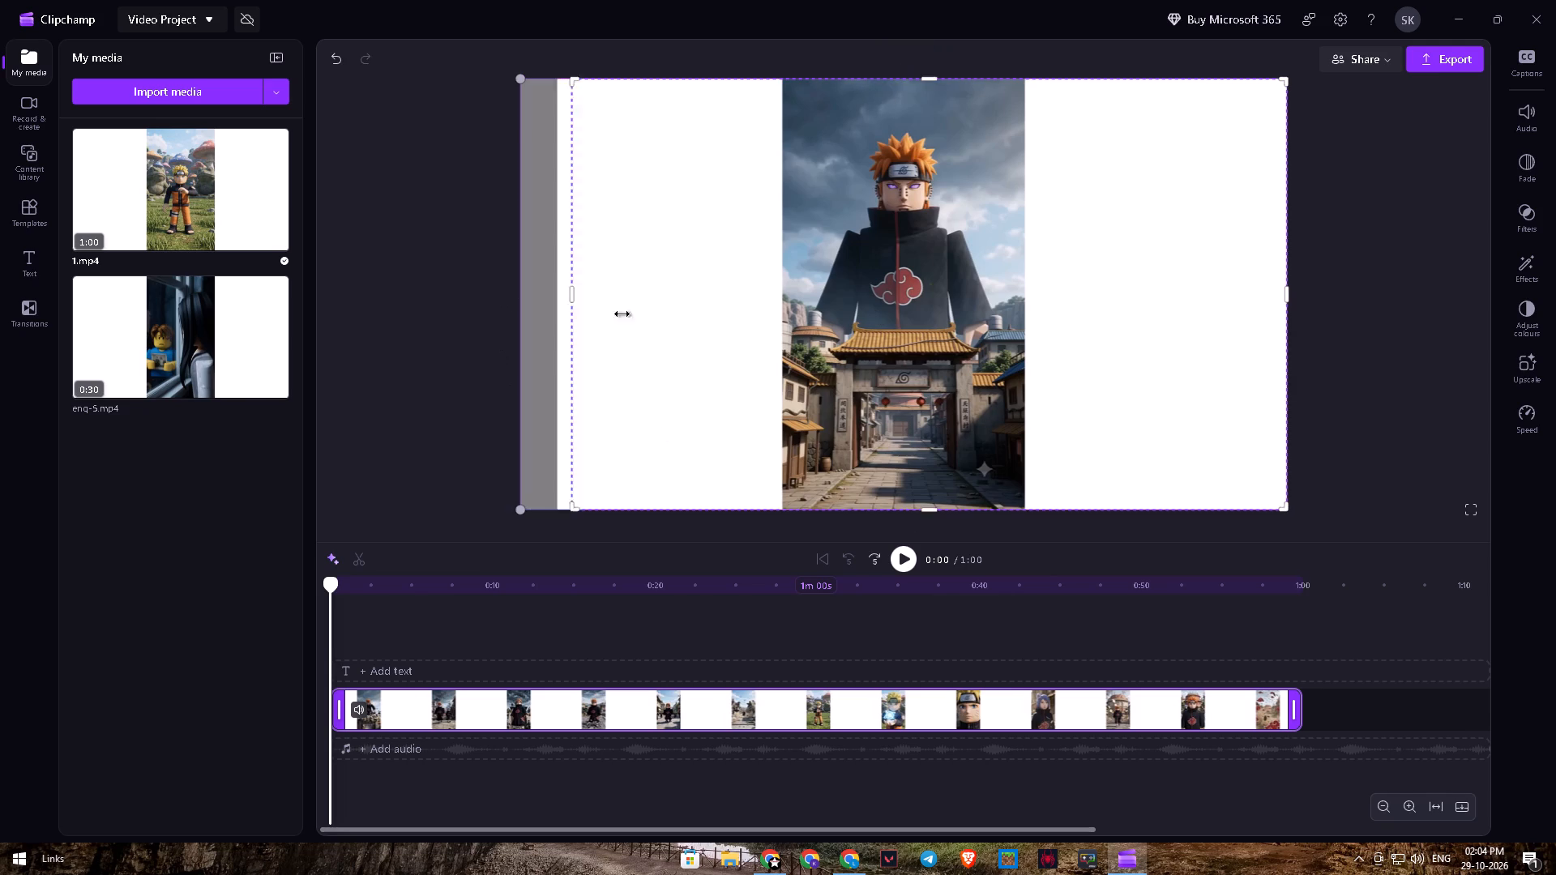
drag(622, 314, 776, 339)
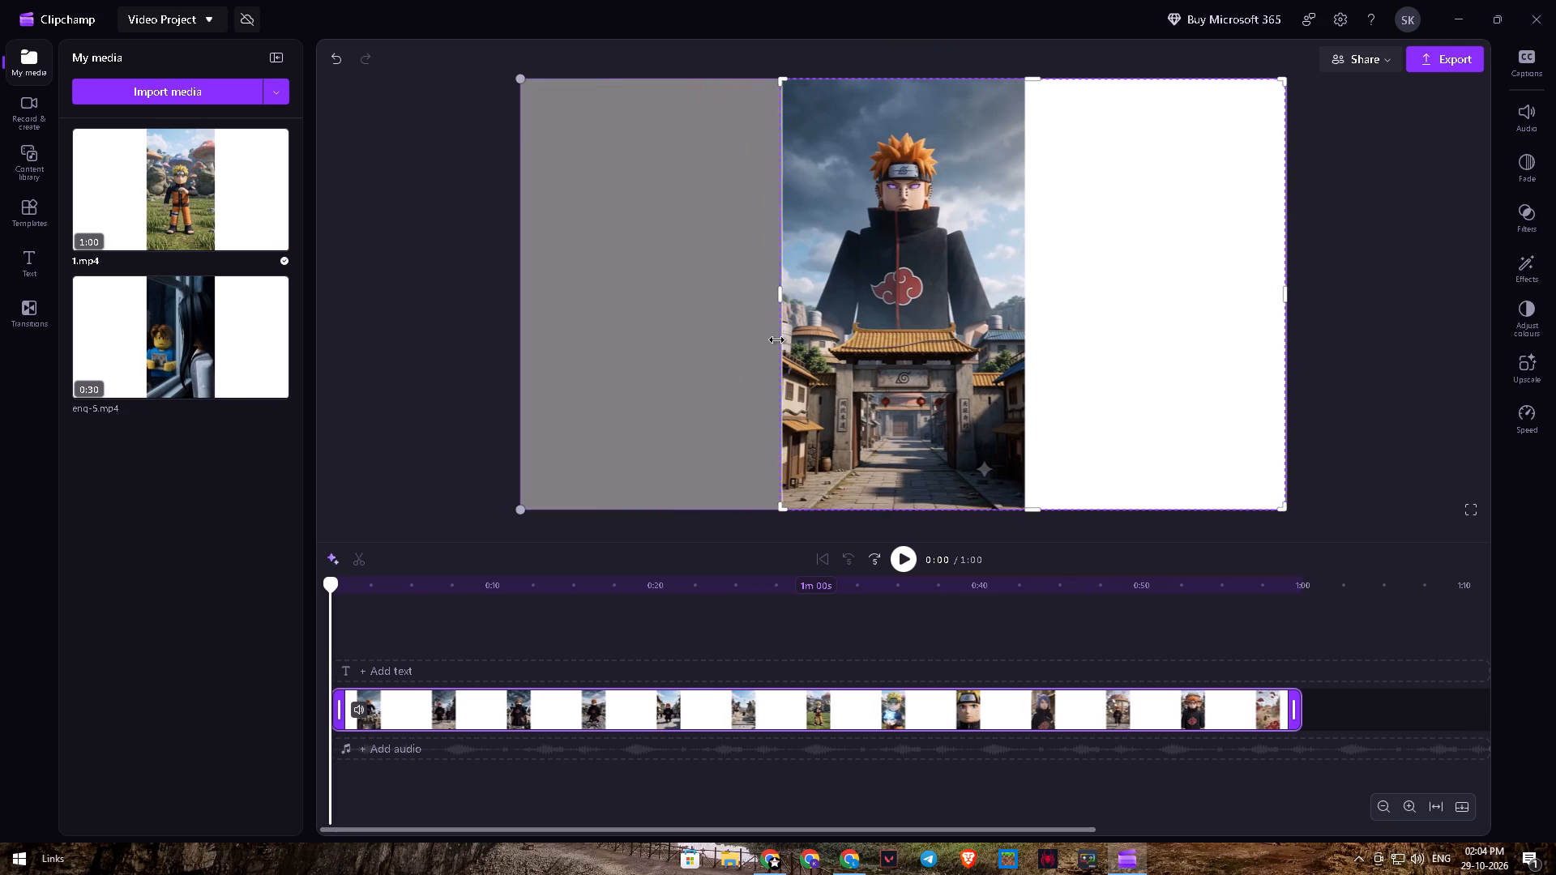
drag(776, 339, 780, 344)
drag(1285, 297, 1024, 332)
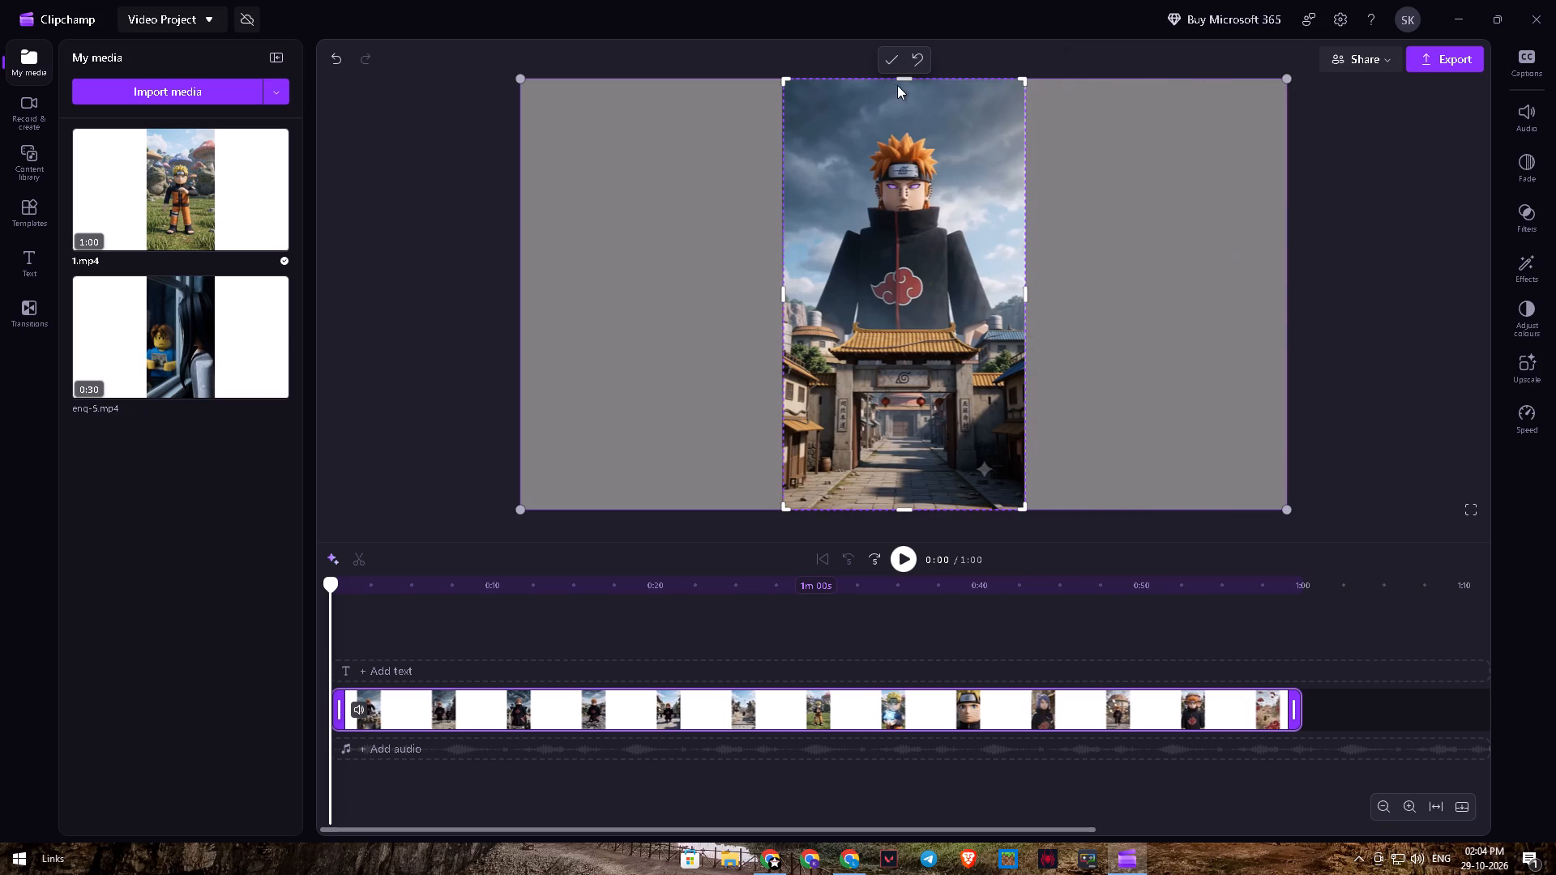
click(894, 72)
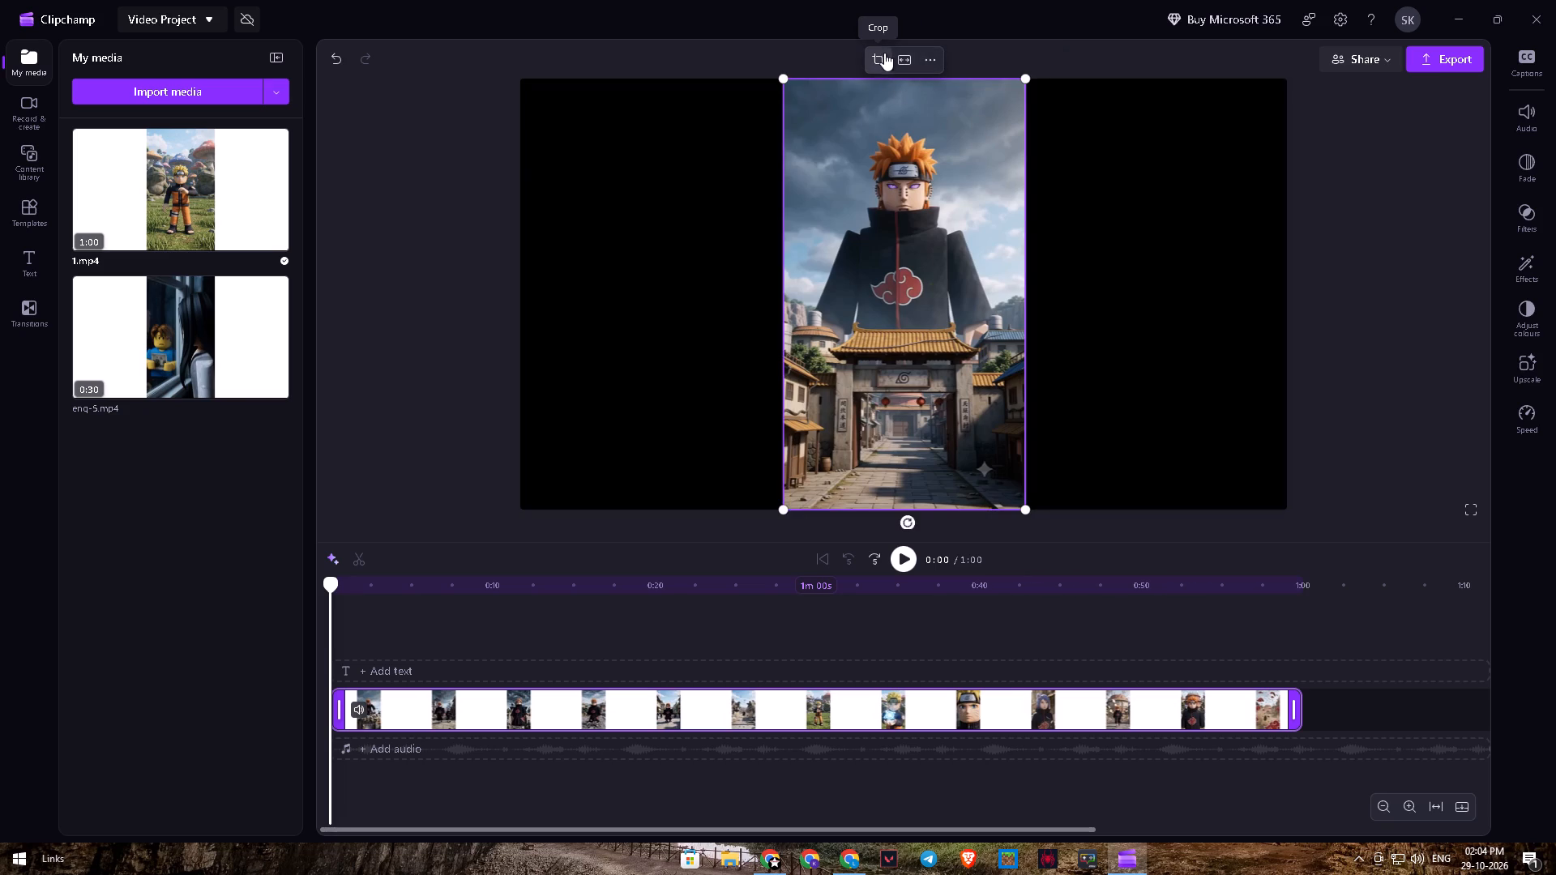
click(874, 57)
click(888, 57)
click(1399, 122)
Change the project's aspect ratio to Vertical 9:16.
click(866, 50)
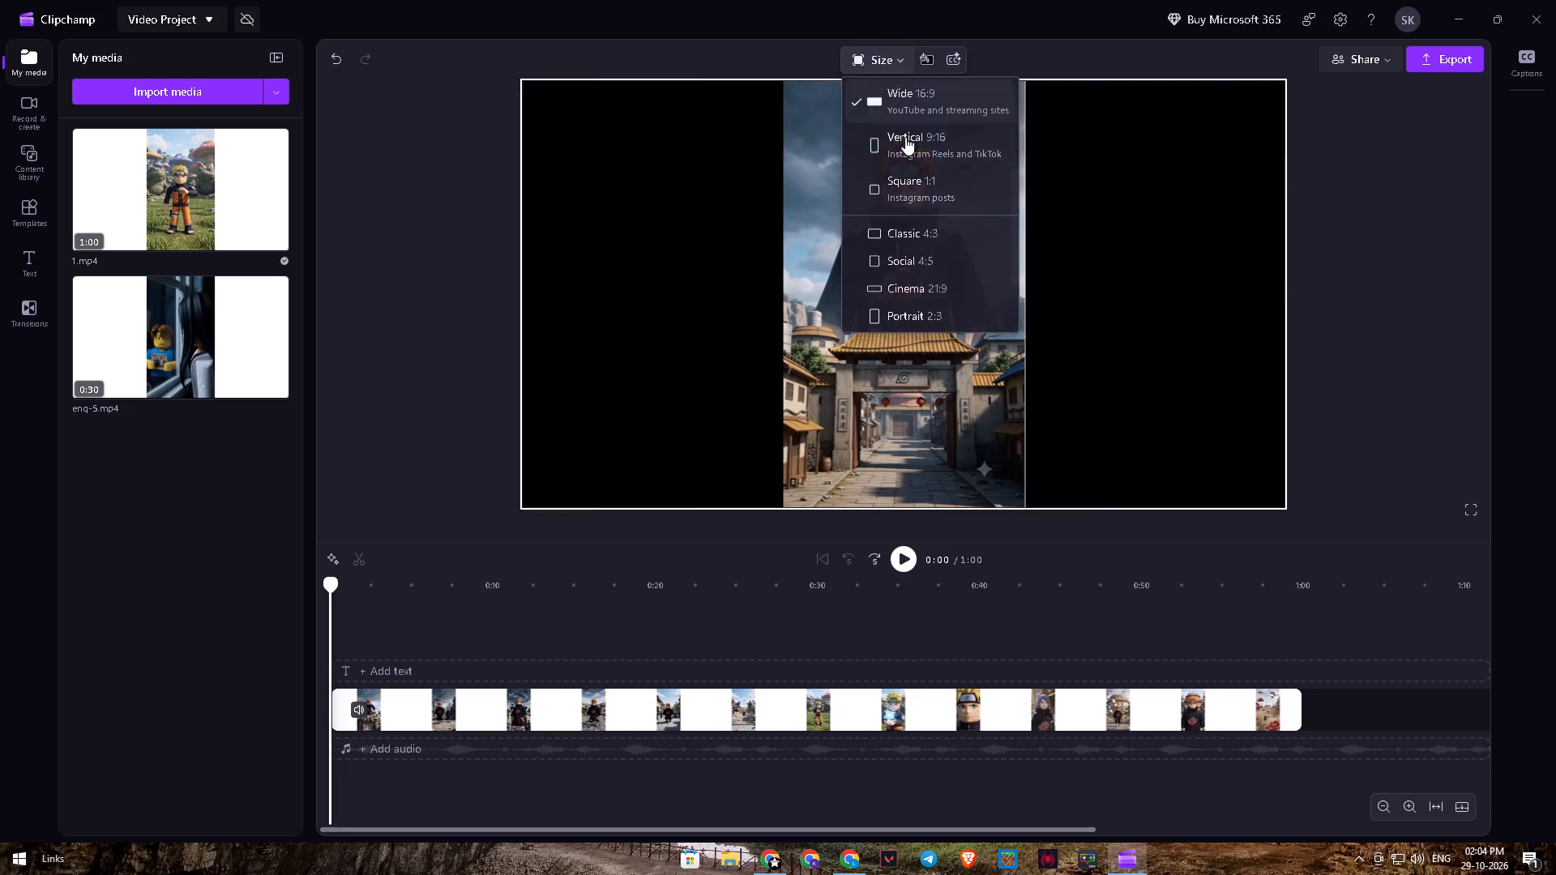
click(929, 153)
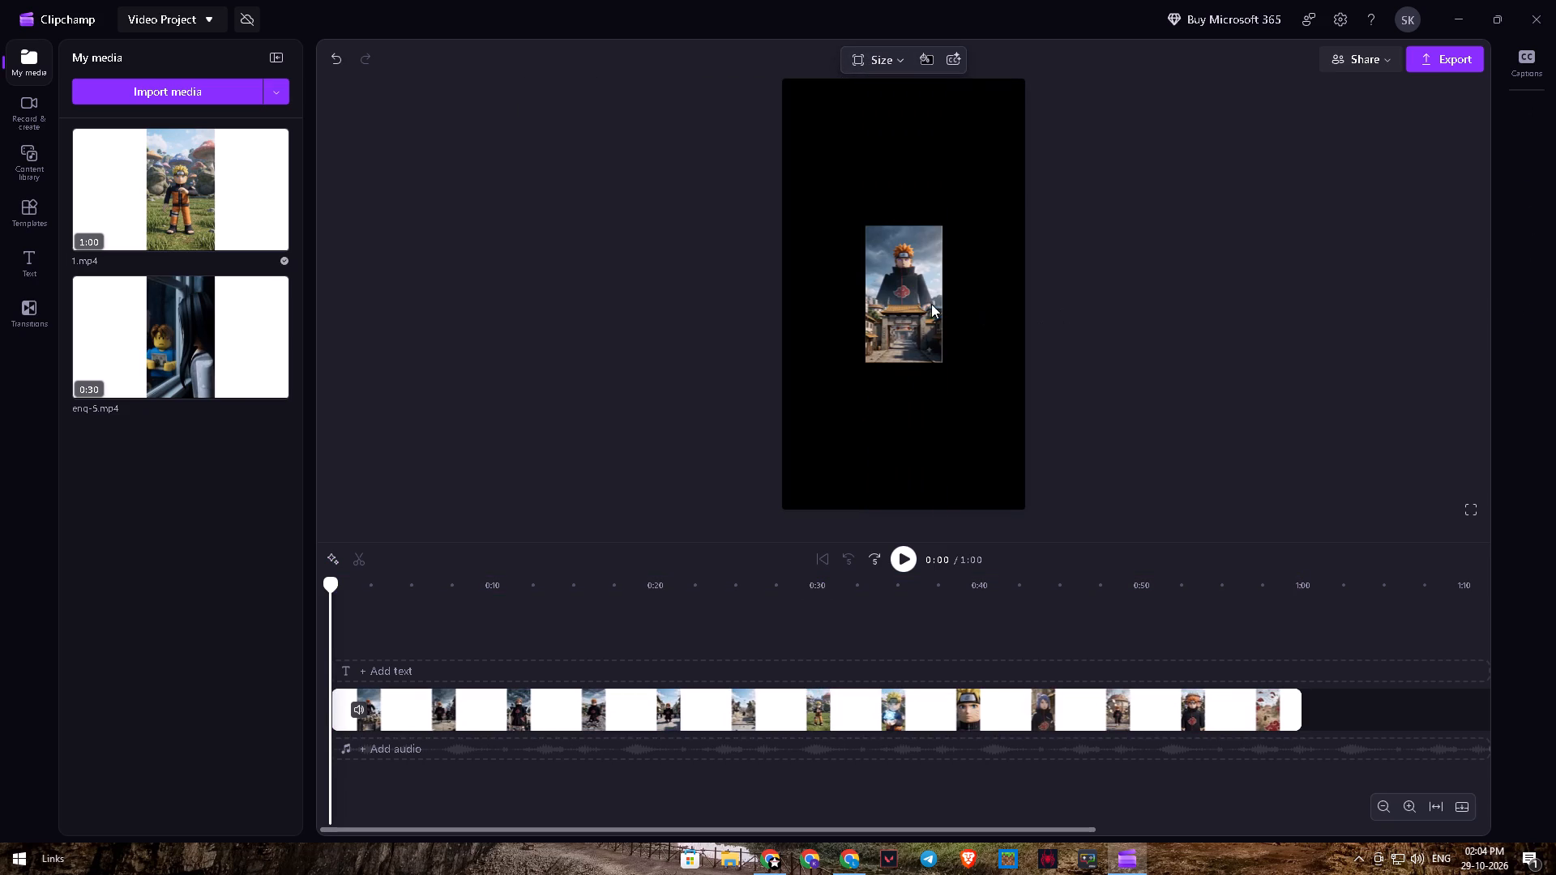
Enlarge the cropped clip from its opposite corners until it covers the whole vertical frame with no border along the edges.
click(931, 304)
drag(862, 361, 786, 476)
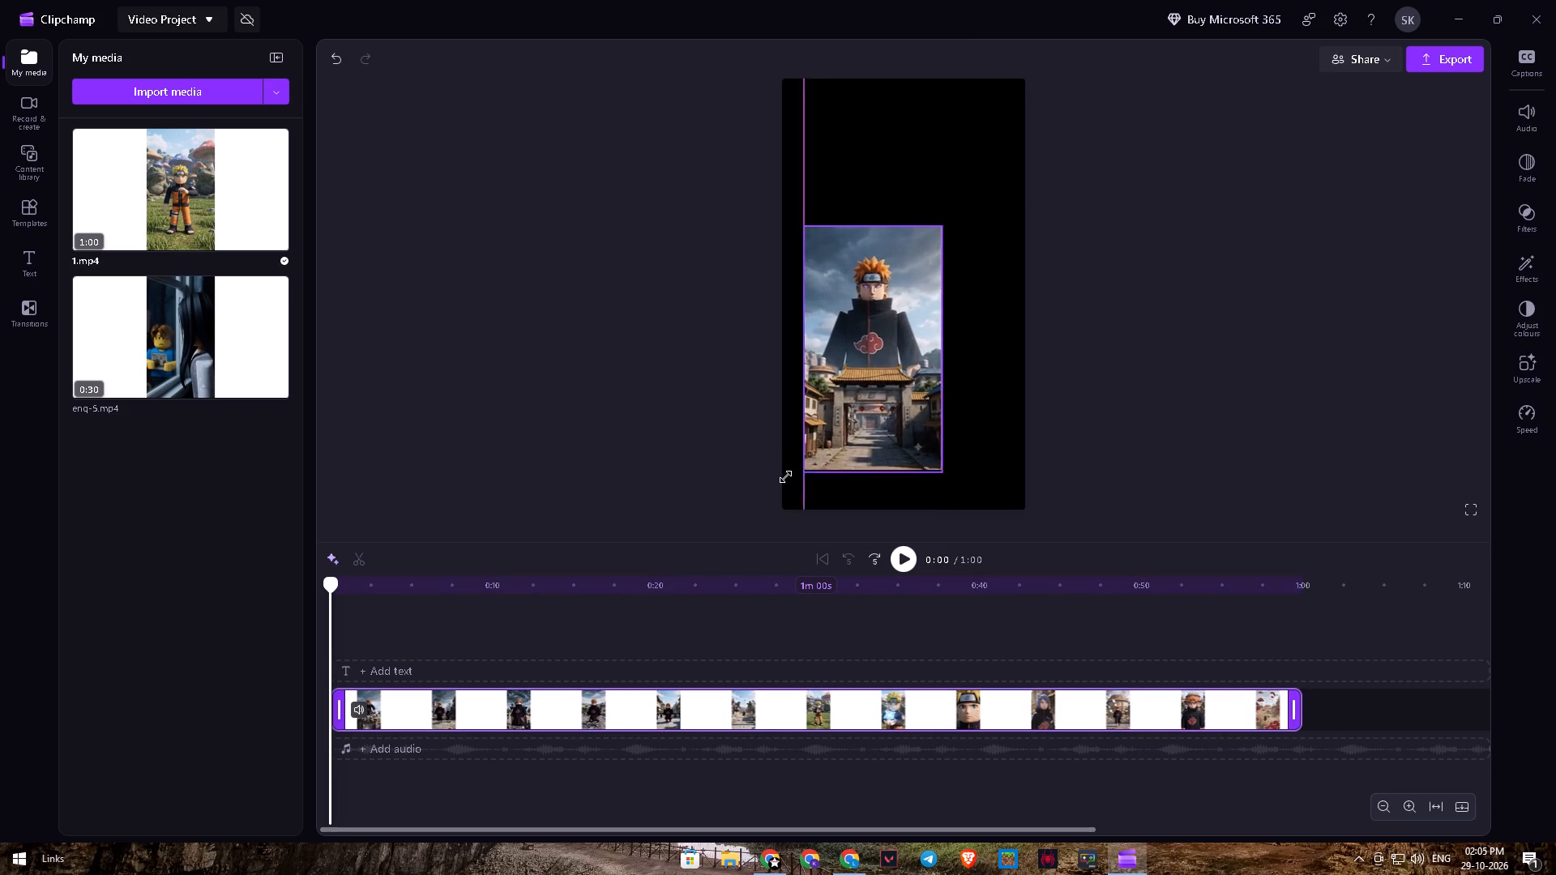
drag(786, 476, 767, 501)
drag(943, 224, 1033, 82)
click(1172, 247)
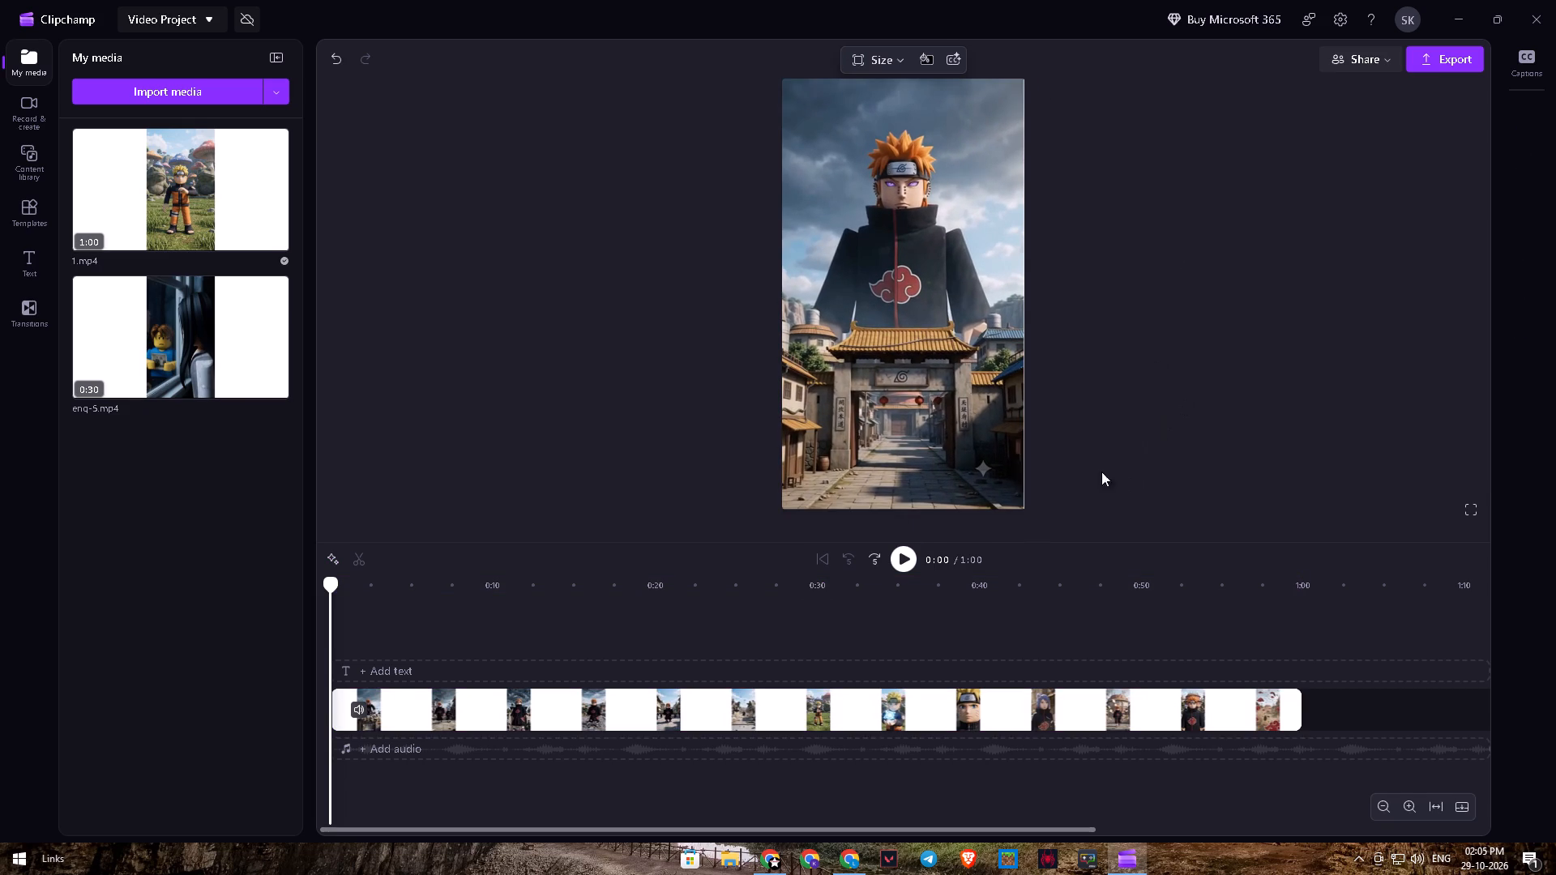
click(972, 335)
drag(1024, 77, 1032, 76)
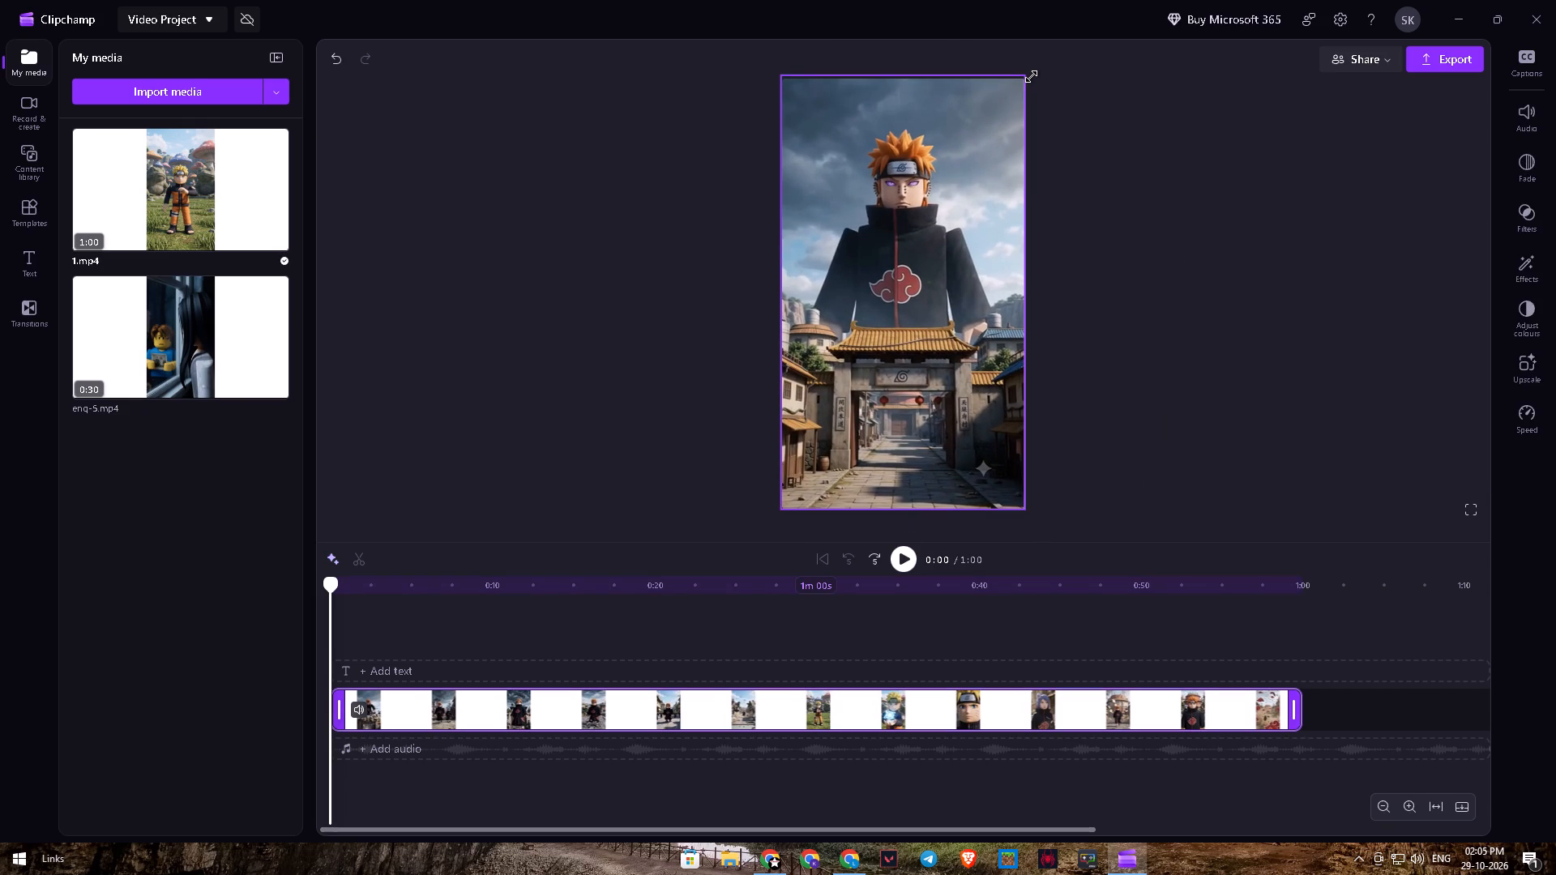
drag(1032, 76, 1034, 75)
click(1122, 222)
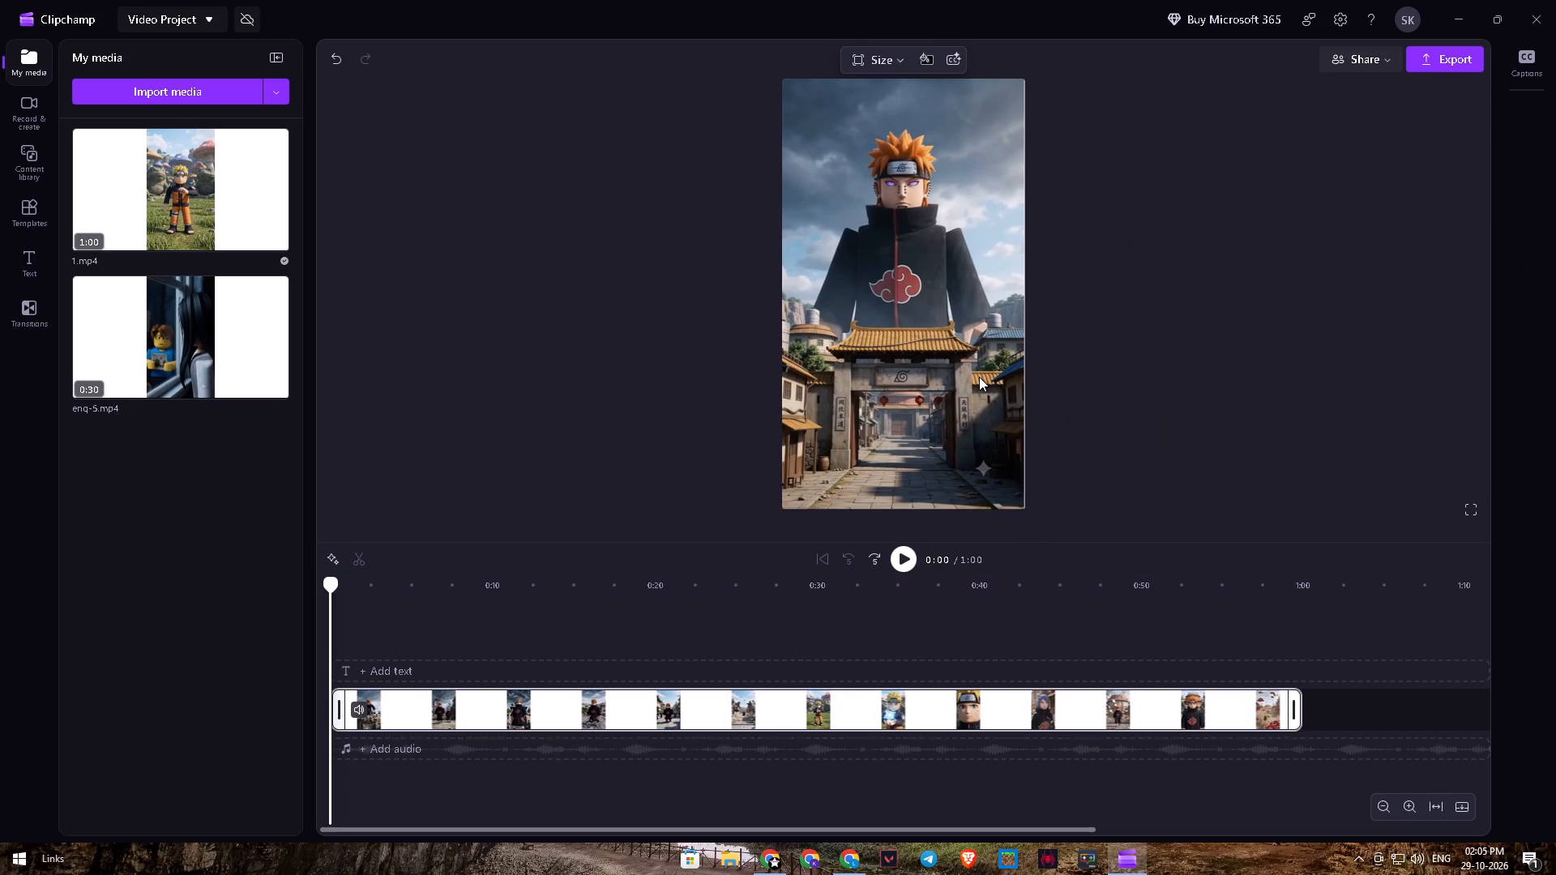
click(979, 377)
drag(1028, 75, 1043, 66)
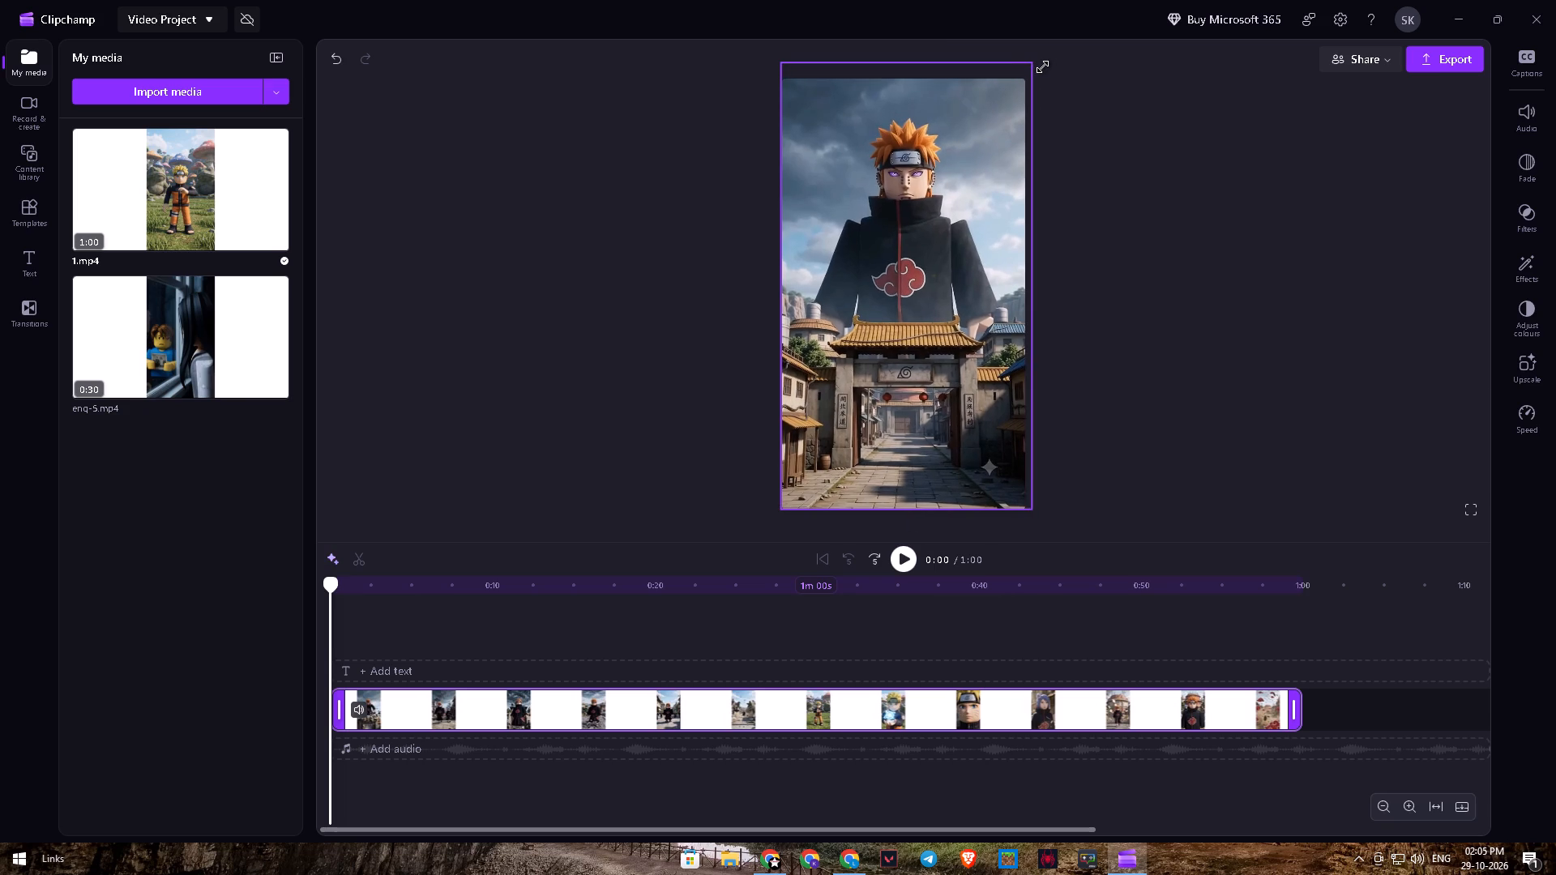
drag(1043, 66, 1037, 72)
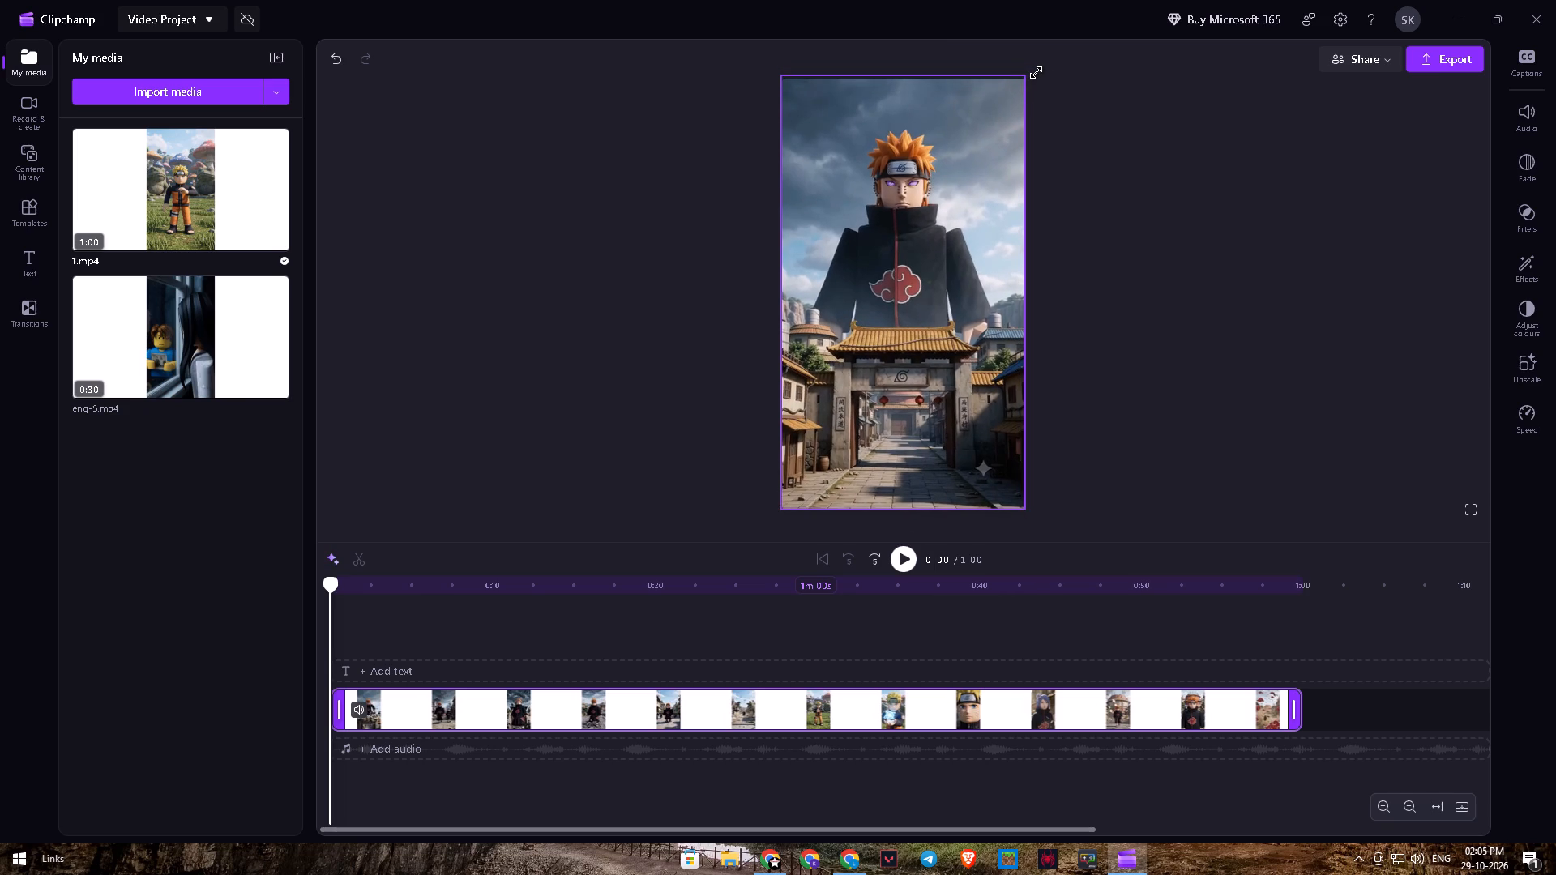
drag(1037, 72, 1039, 70)
click(1089, 173)
Play the video from the start to check the vertical framing.
click(900, 566)
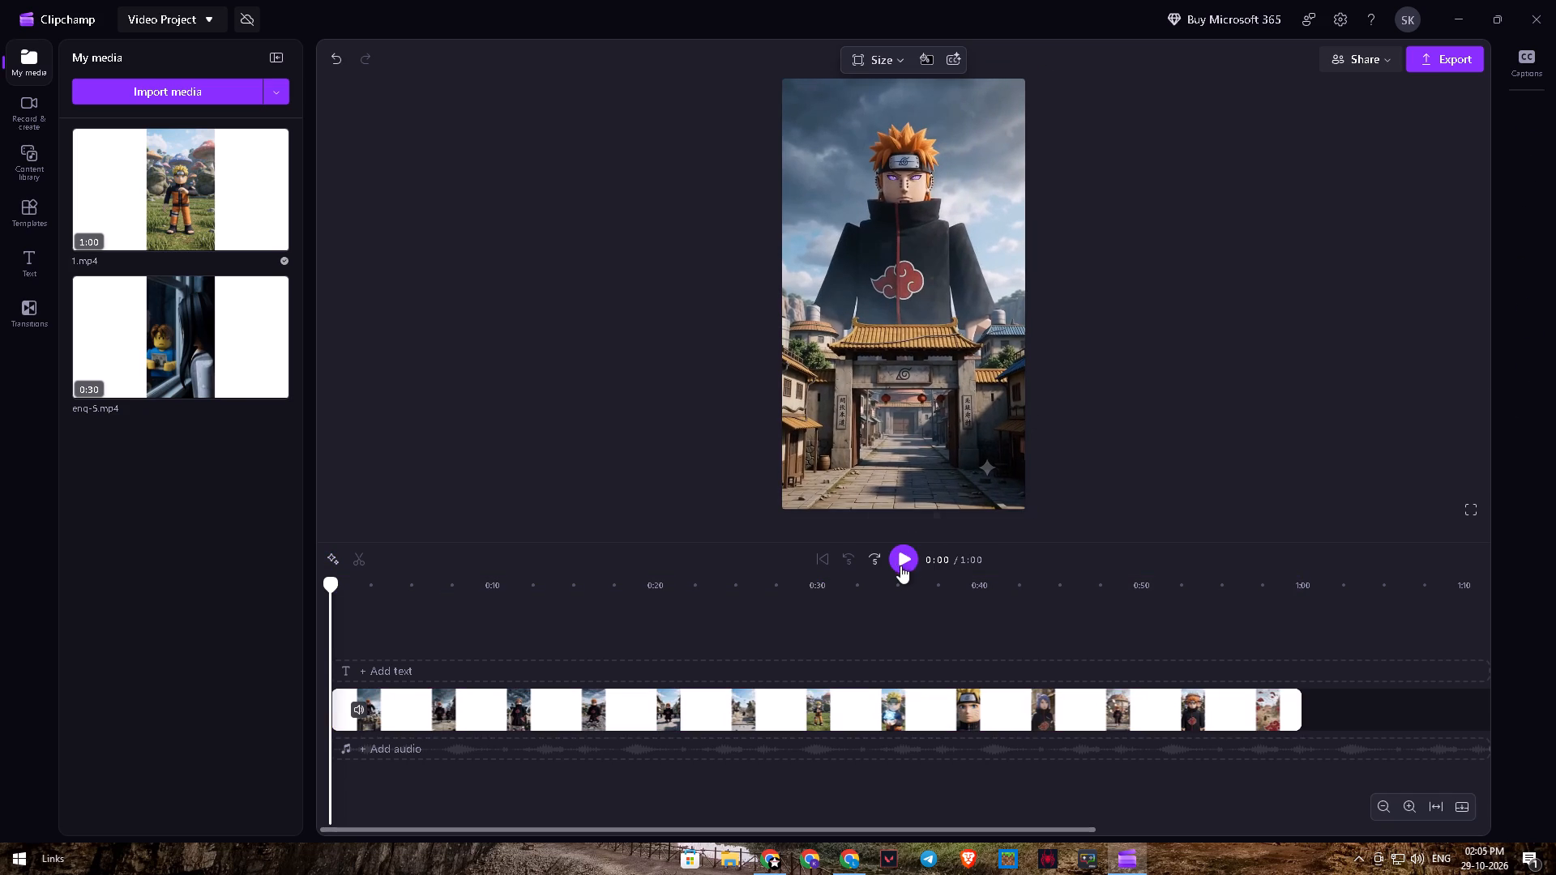
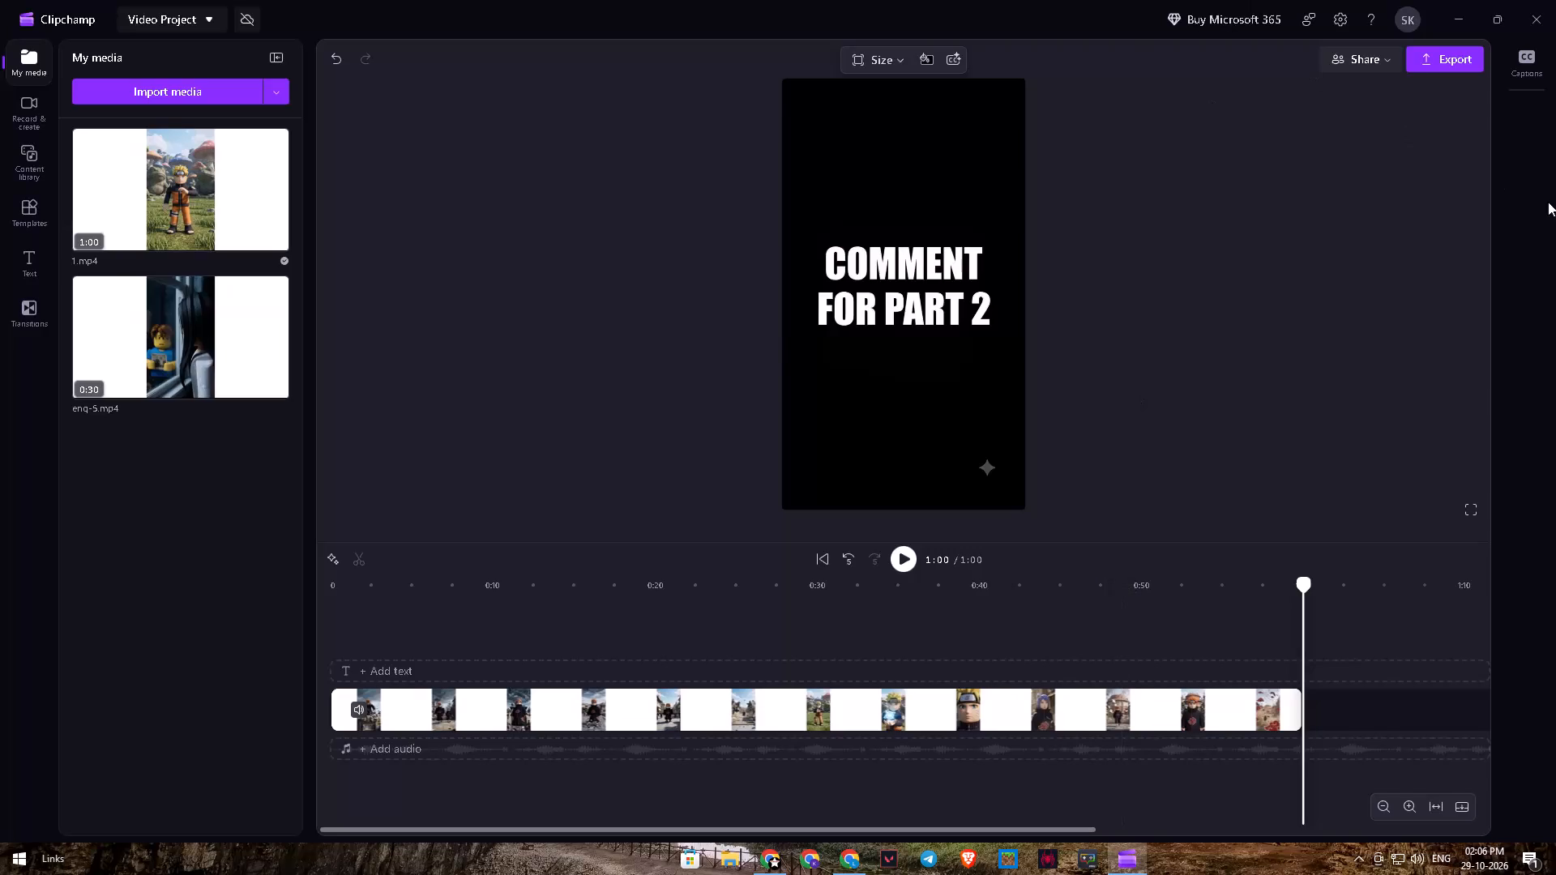
Export the video at 1080p with the file name vid 2.
click(1446, 69)
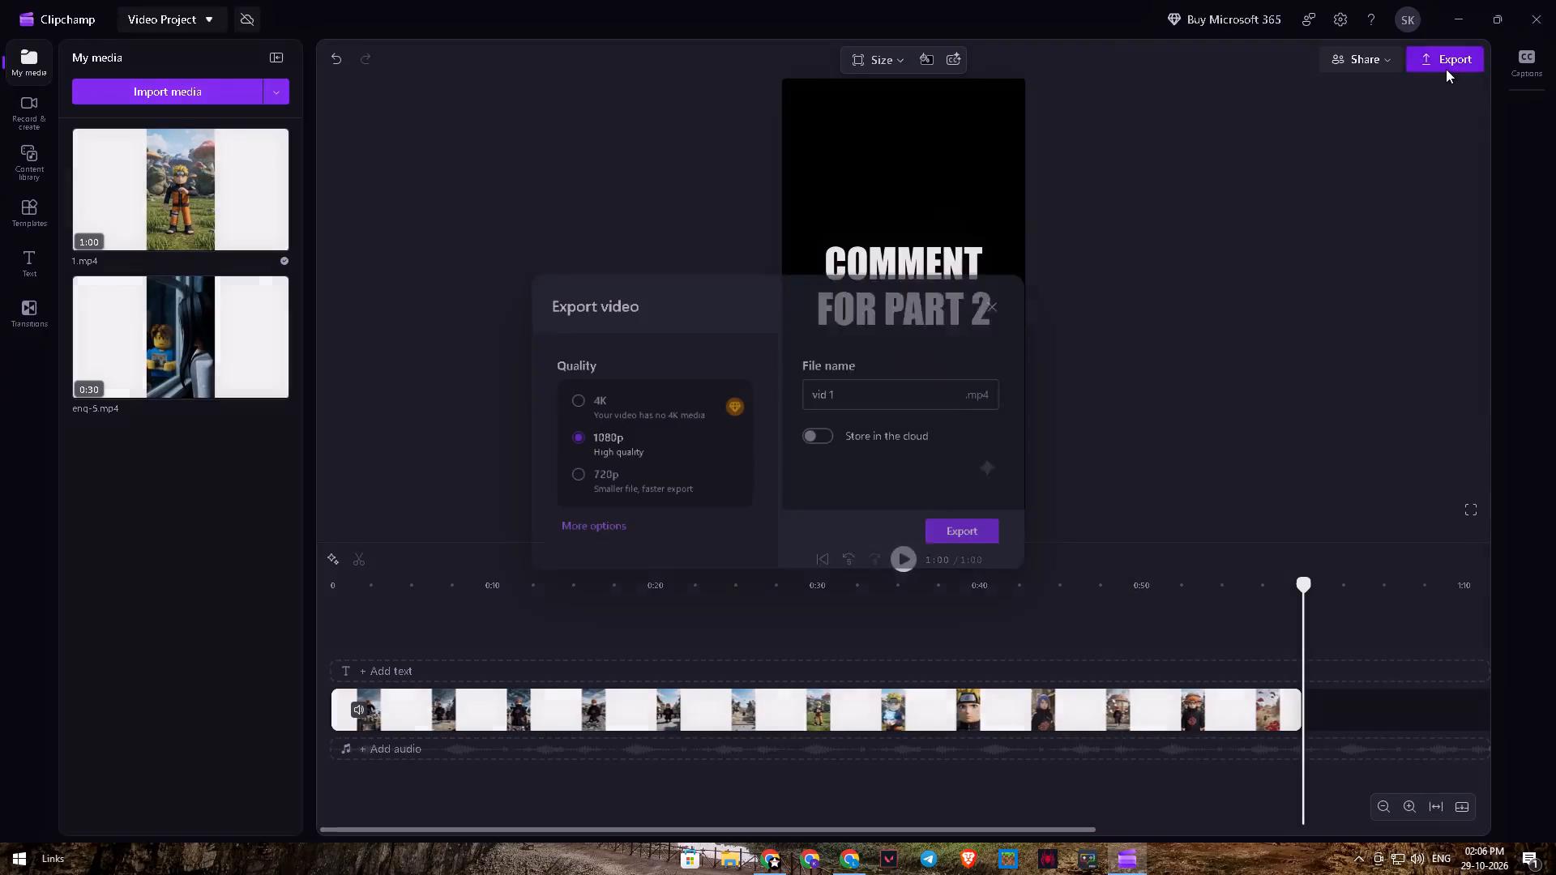
click(888, 401)
key(BackSpace)
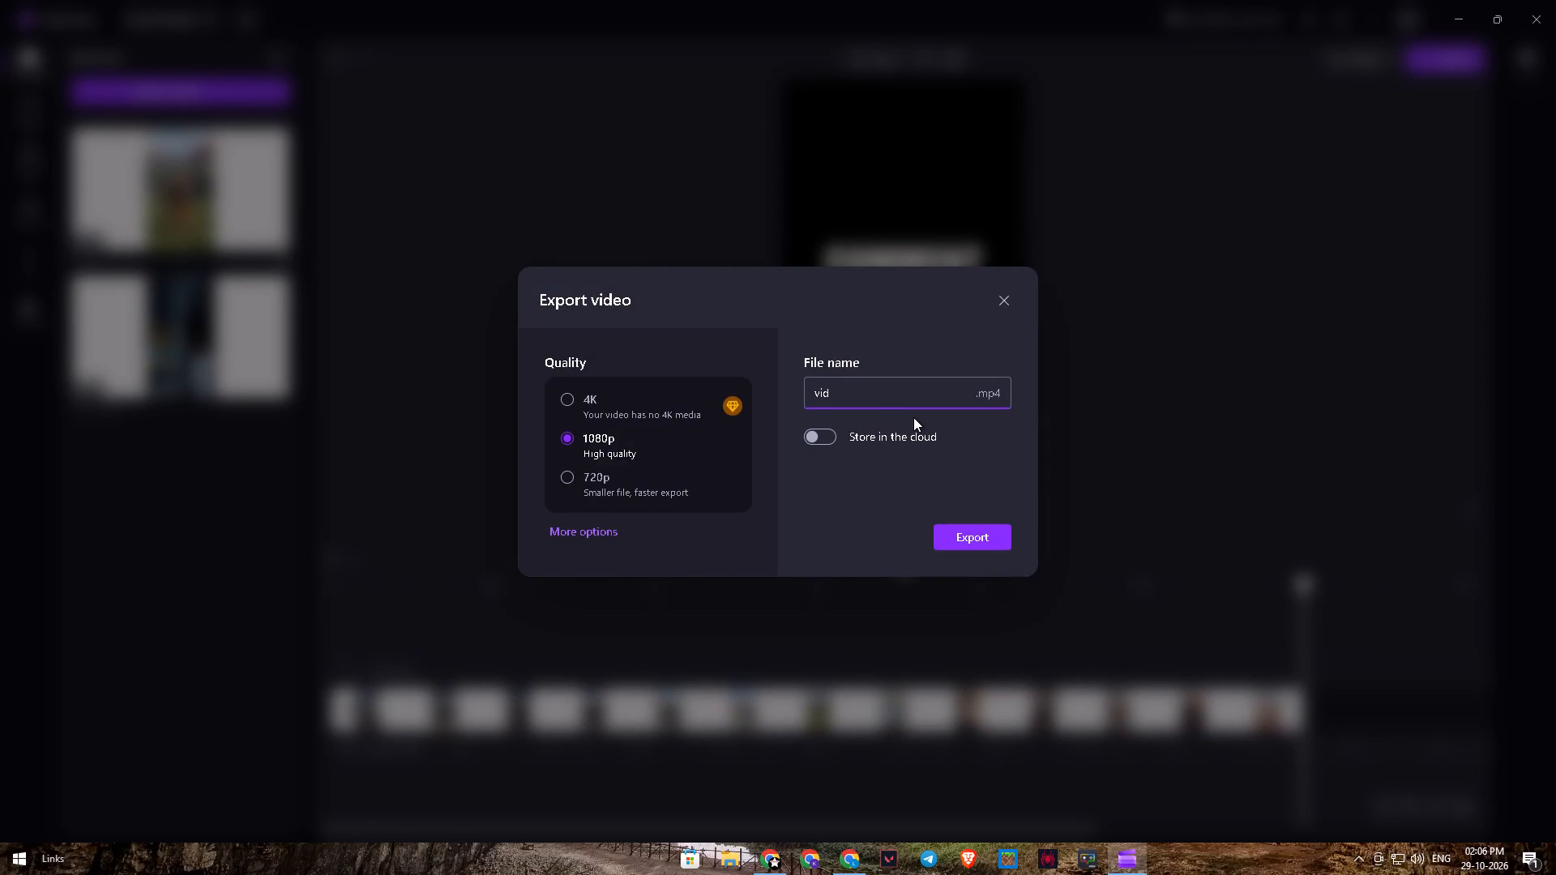
key(2)
click(992, 548)
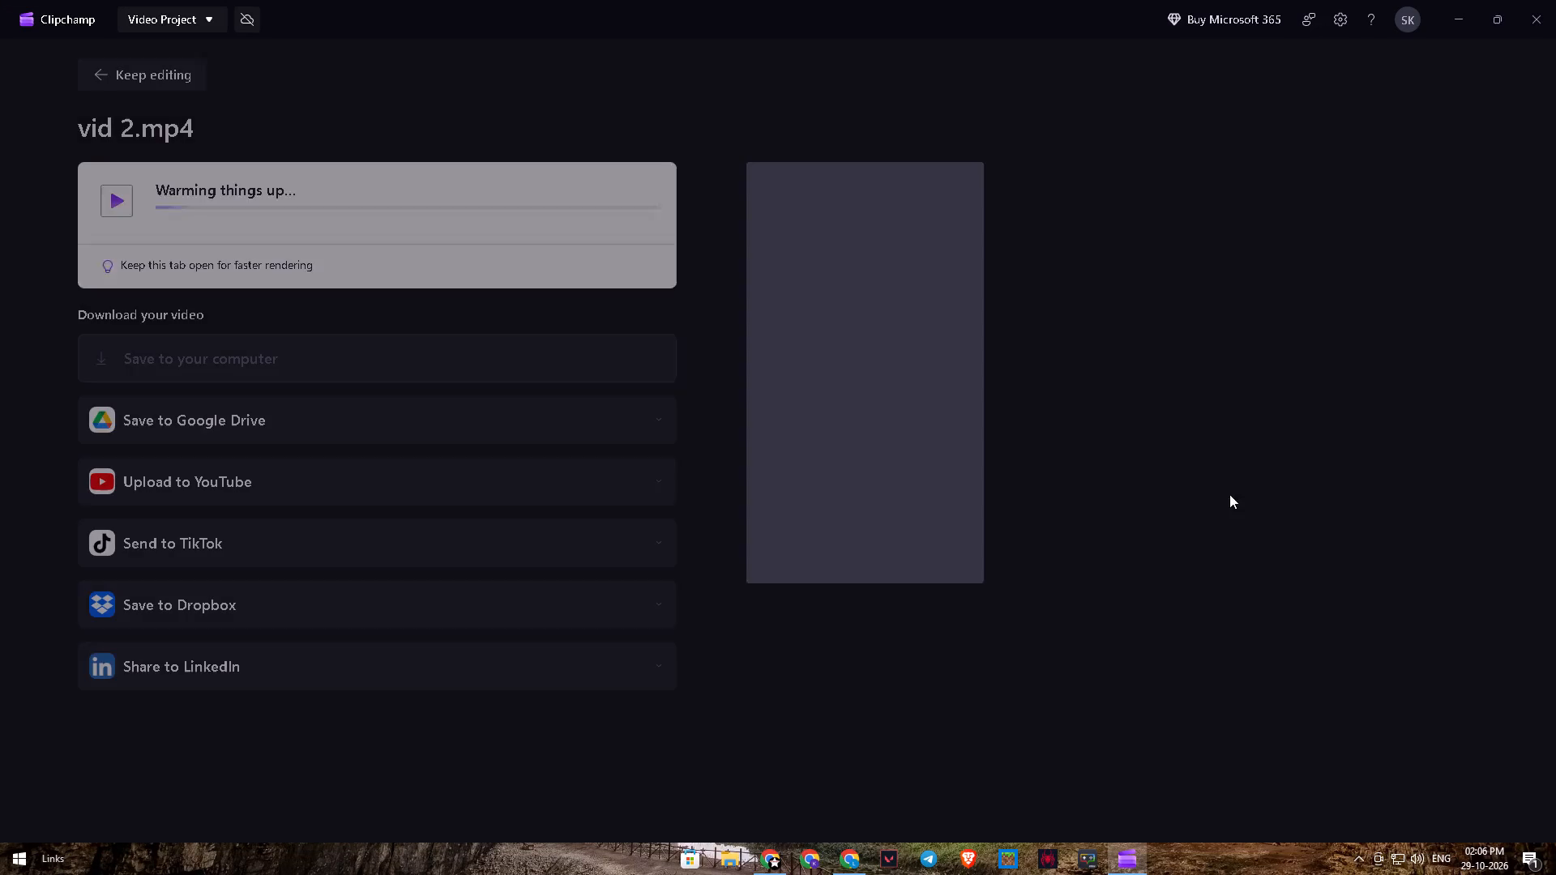
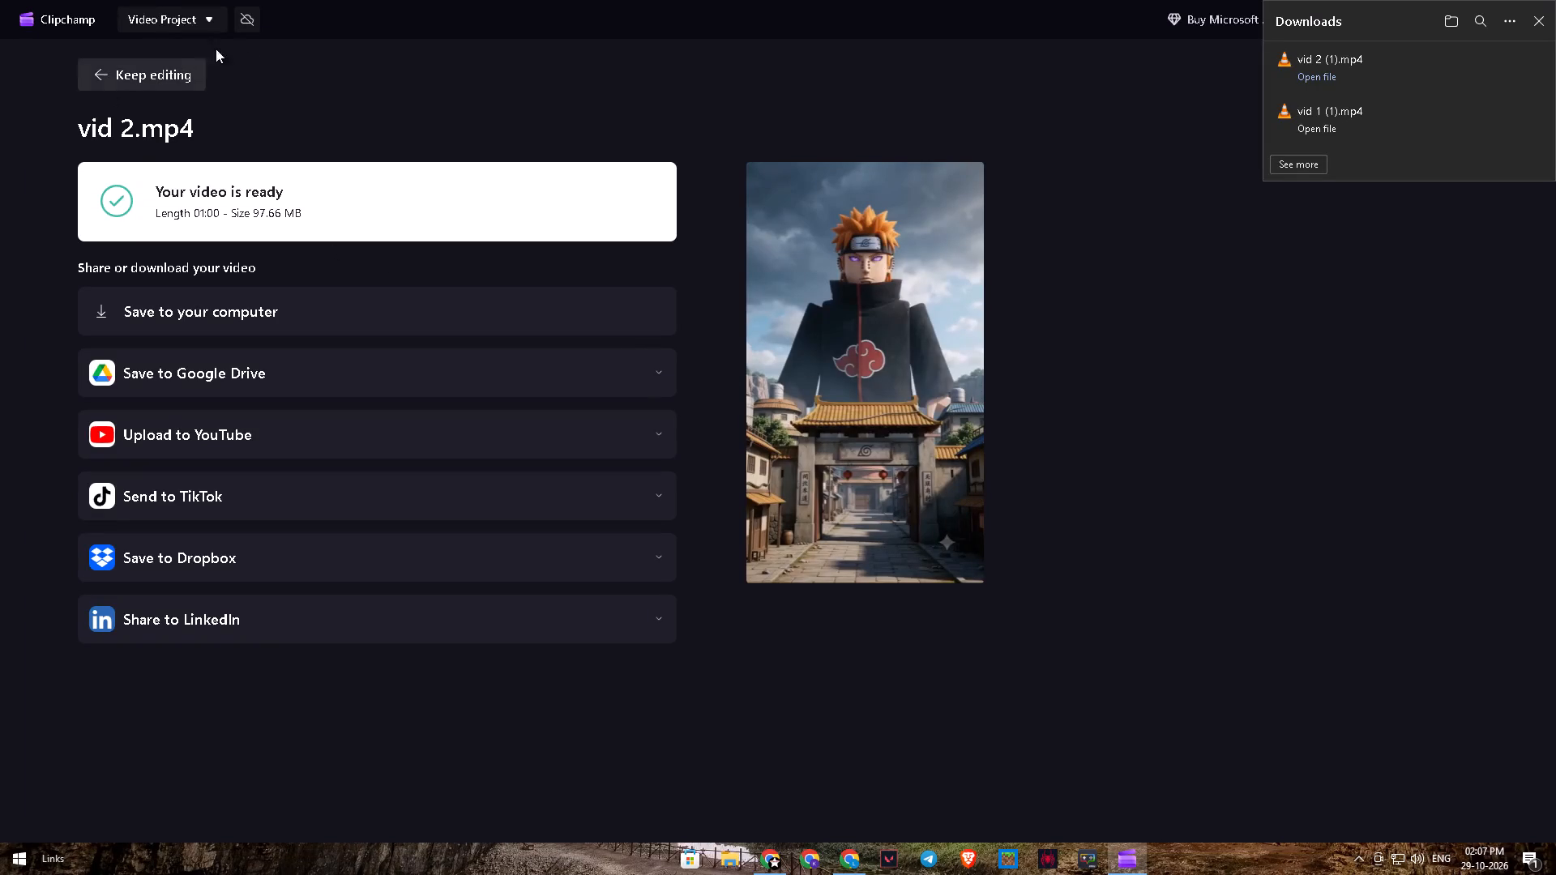
Return to editing and remove both eng-5.mp4 and 1.mp4 from the project's media, dismissing the downloads pop-up.
click(86, 69)
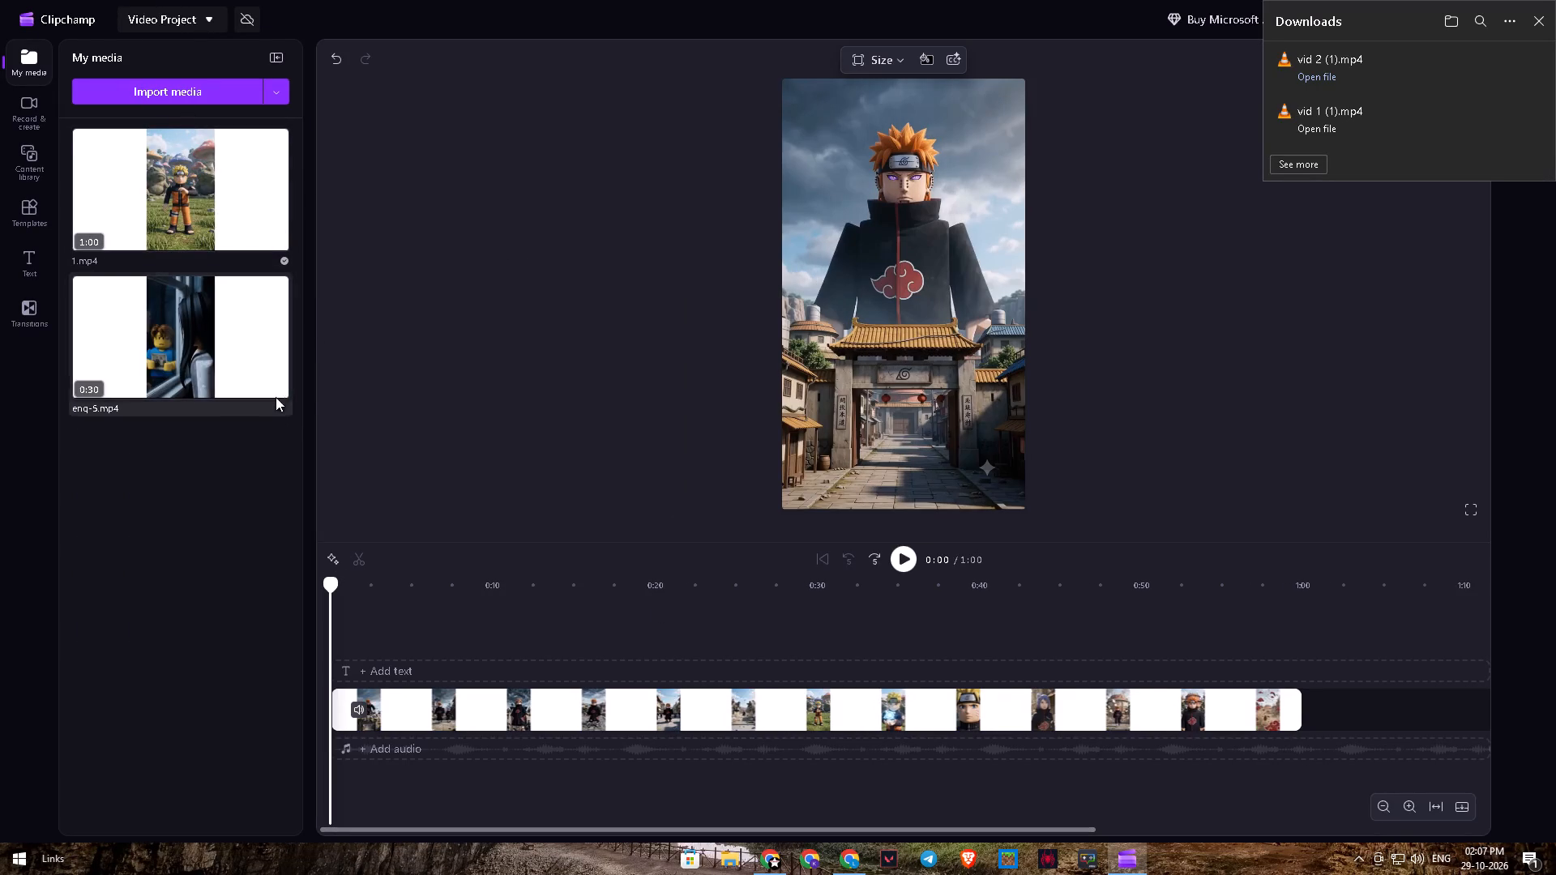
click(272, 289)
click(318, 339)
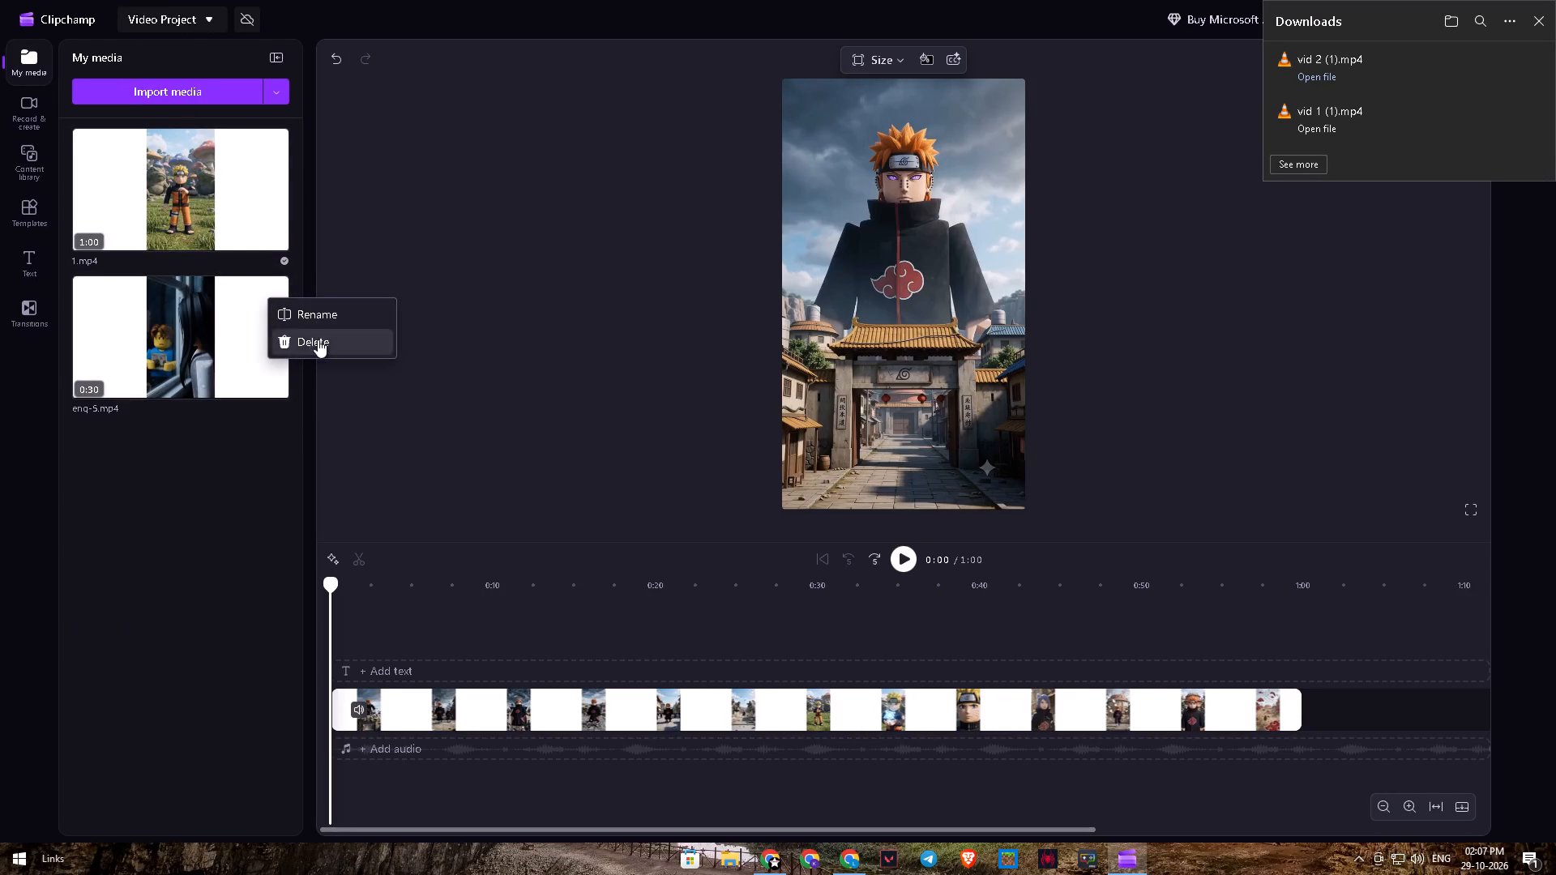
click(890, 462)
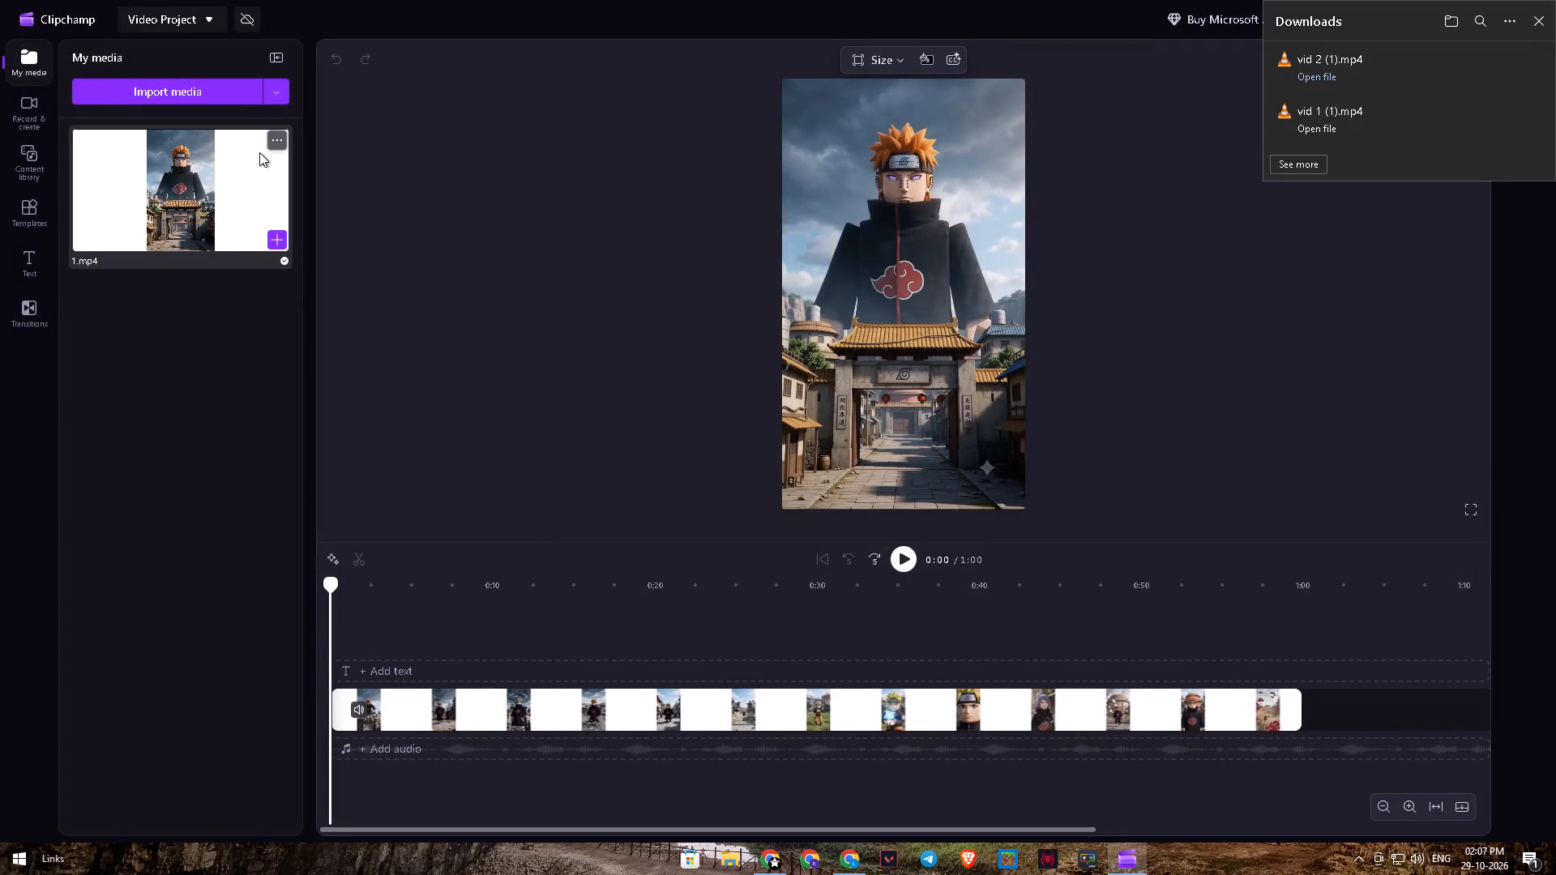
click(280, 149)
click(312, 198)
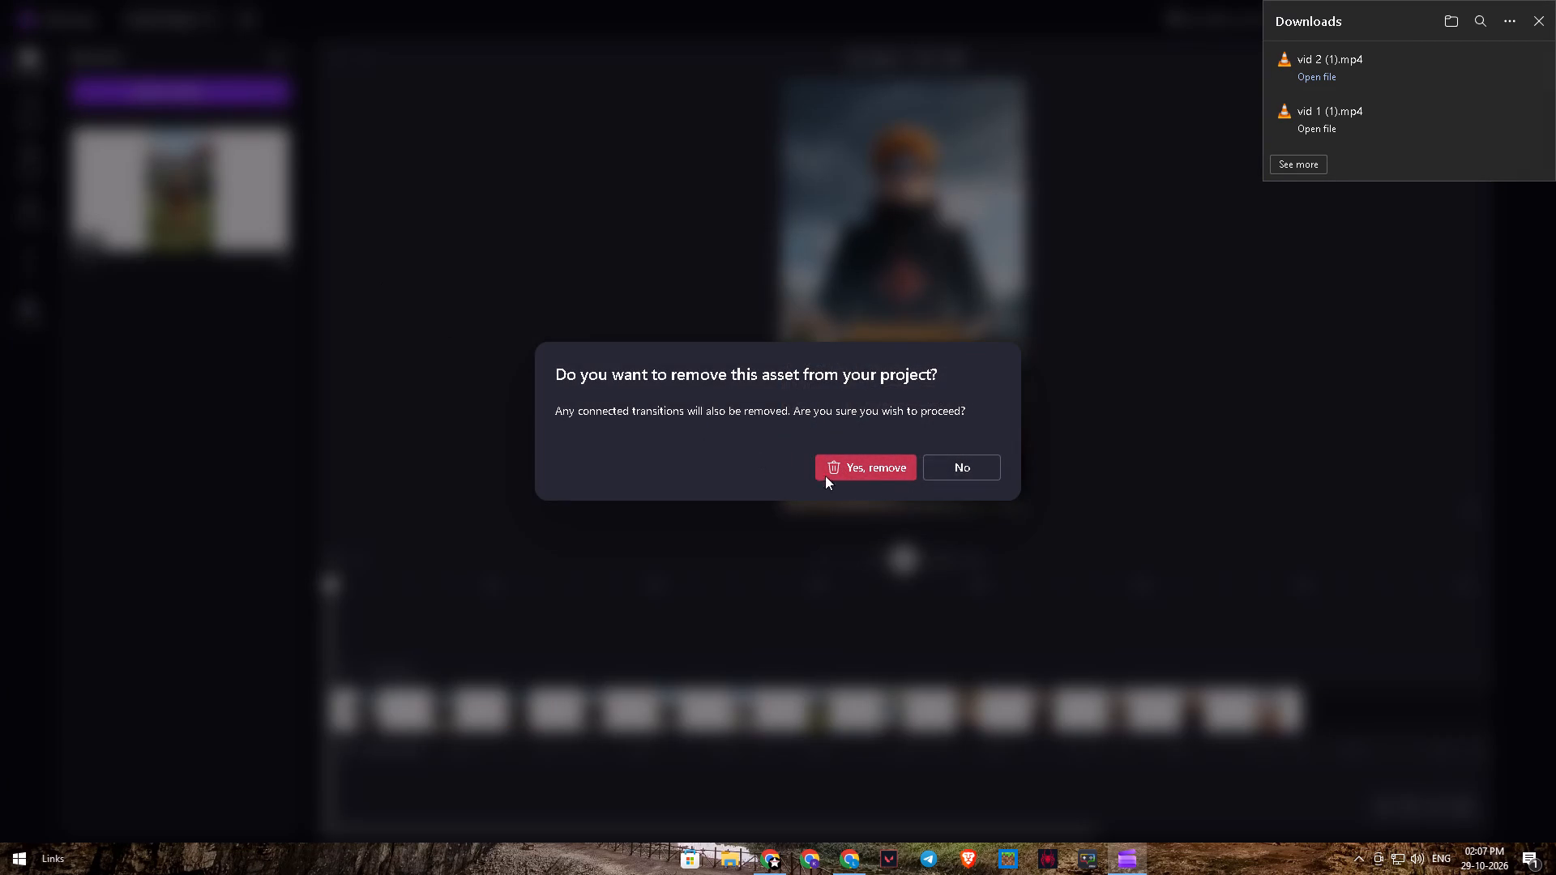
click(876, 474)
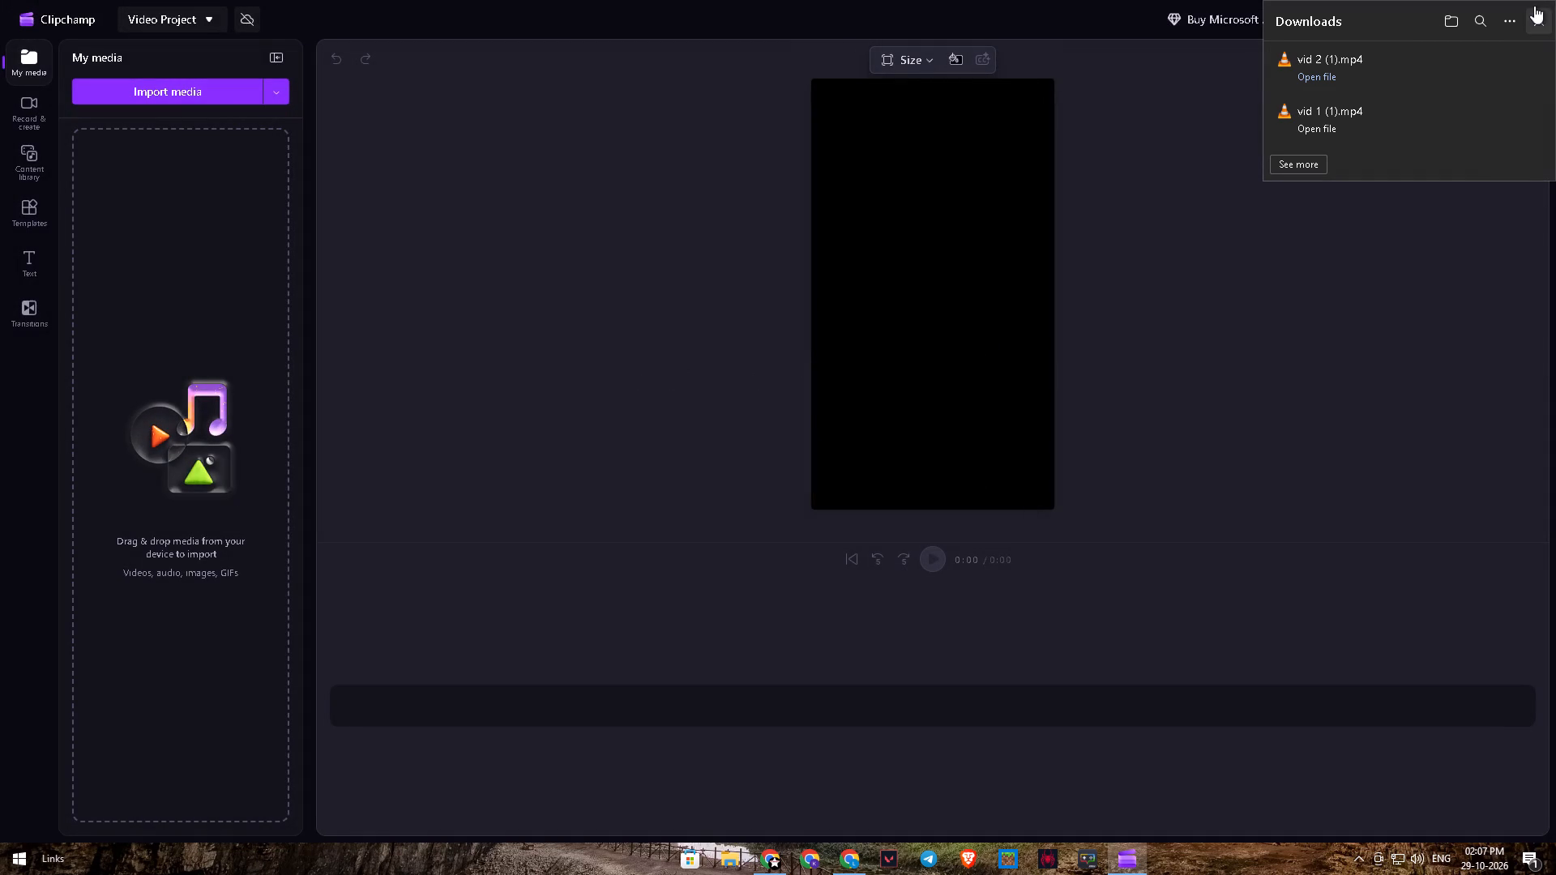
click(1545, 27)
Import 01.mp4 from the EMPIRE folder in Downloads and place it at the start of the timeline.
click(169, 89)
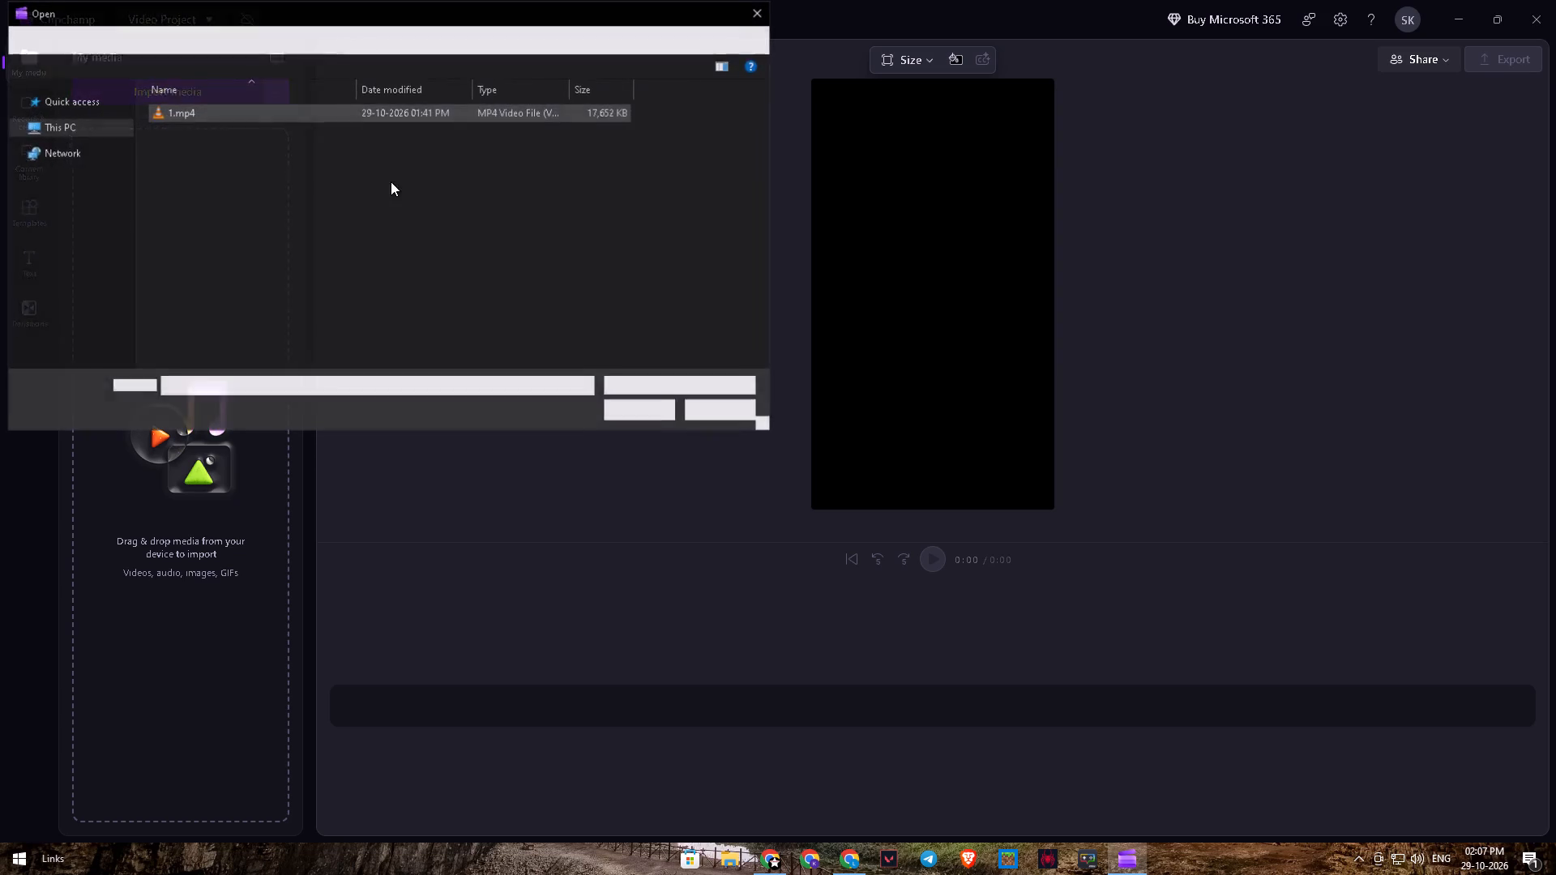
click(255, 40)
click(203, 40)
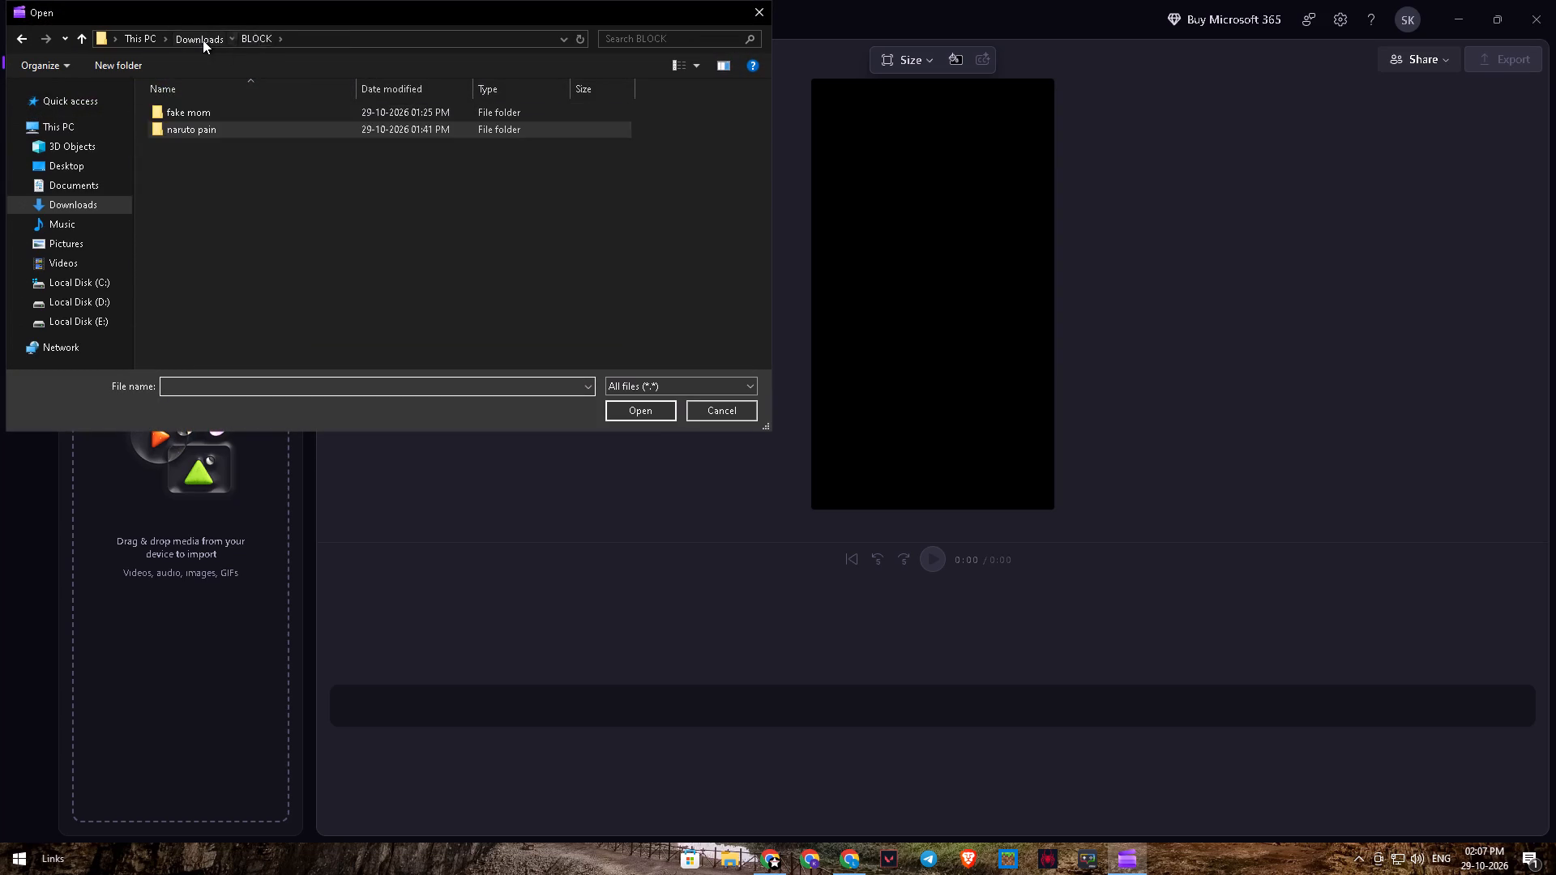
double_click(205, 169)
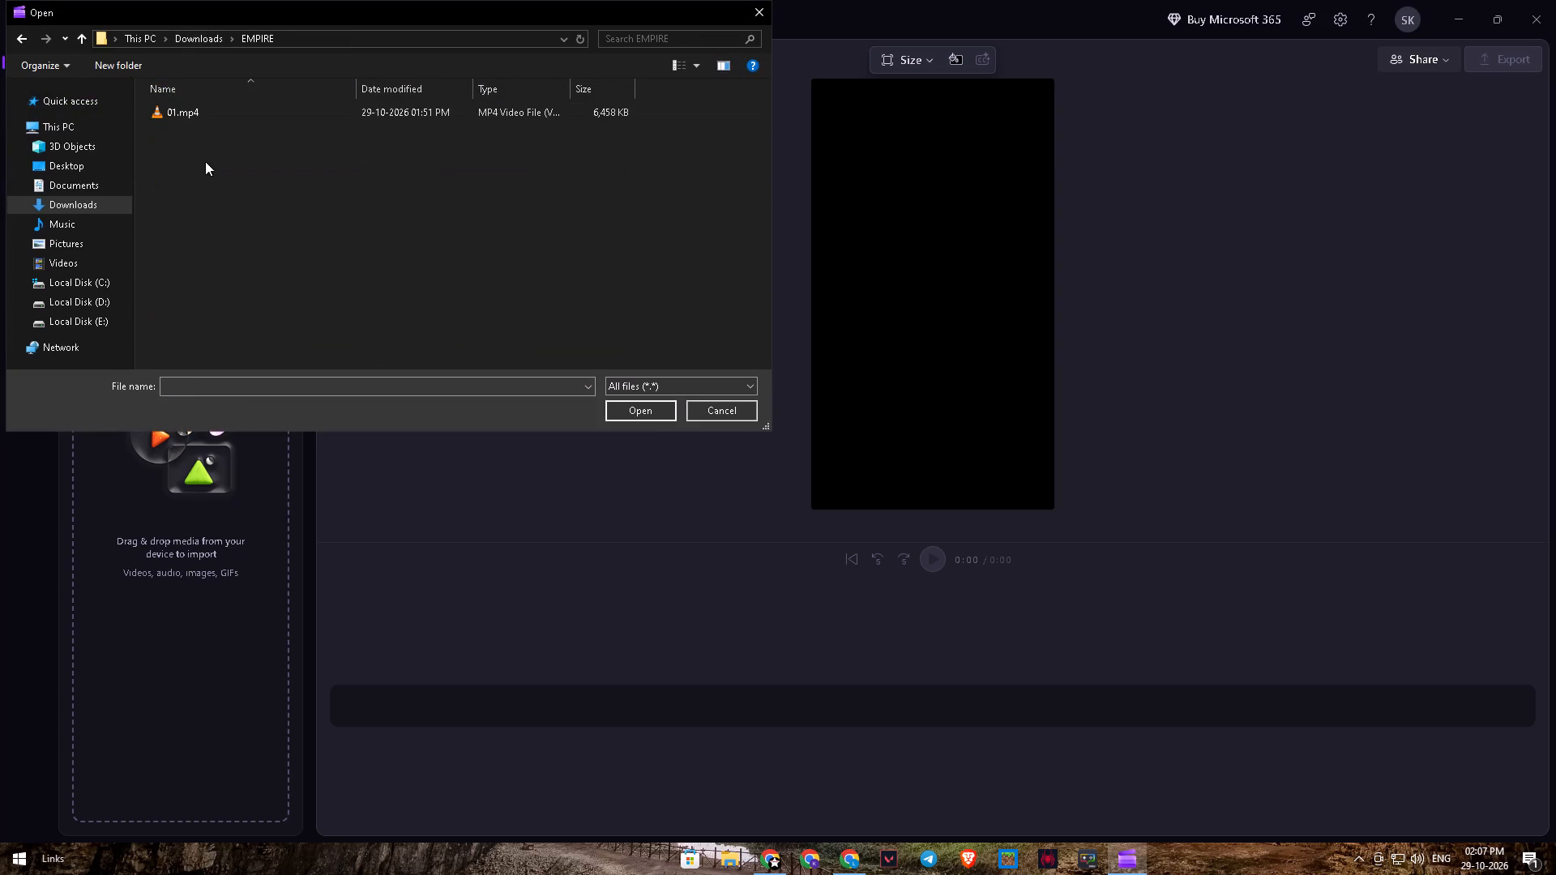
click(207, 114)
click(646, 414)
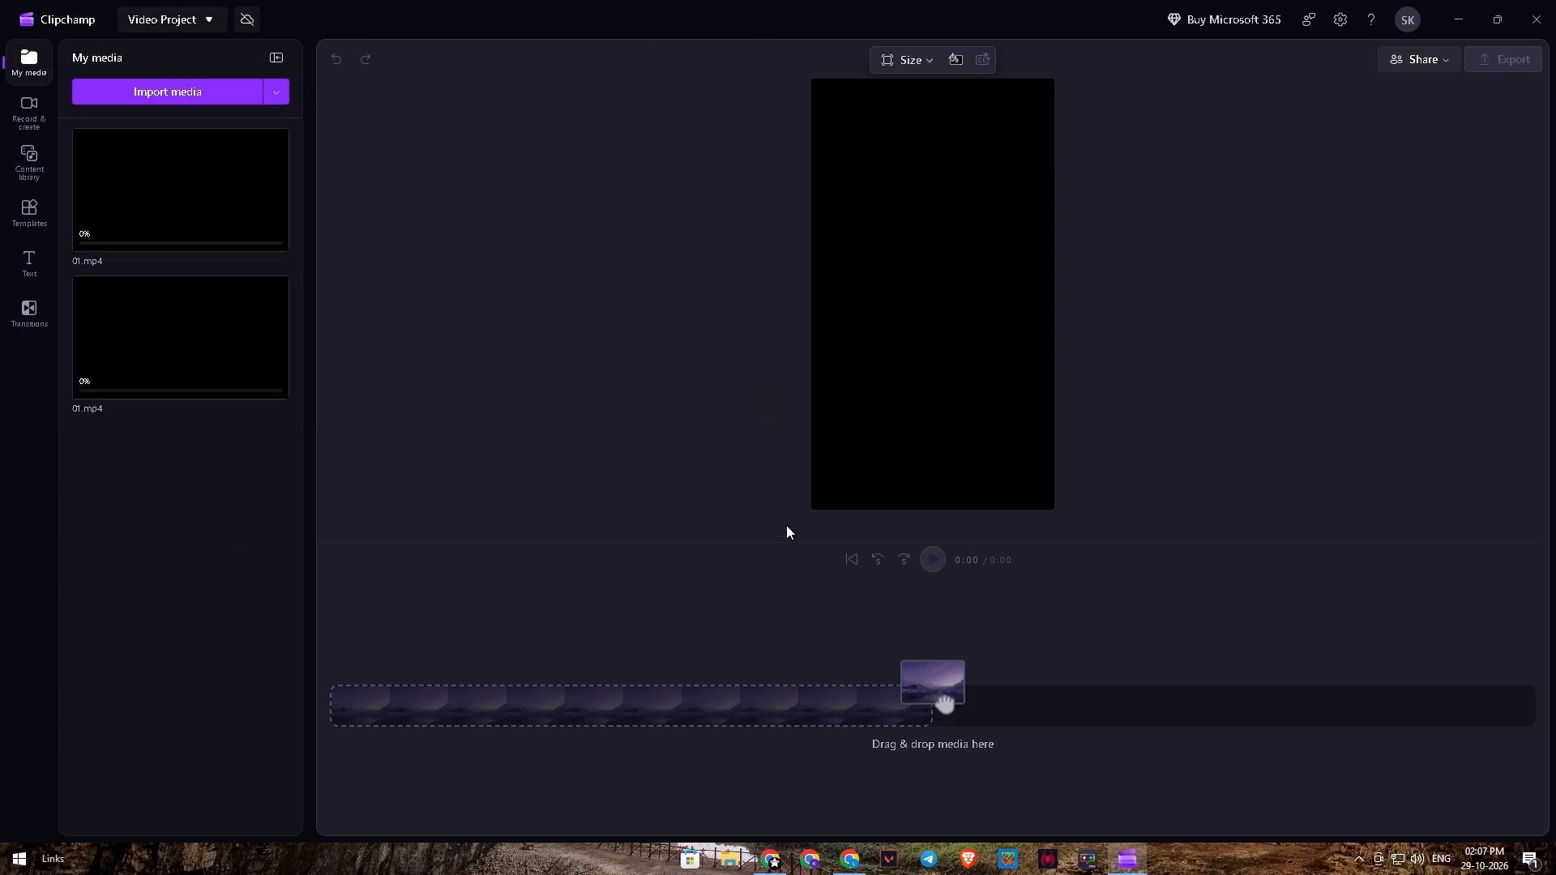
drag(186, 173, 525, 731)
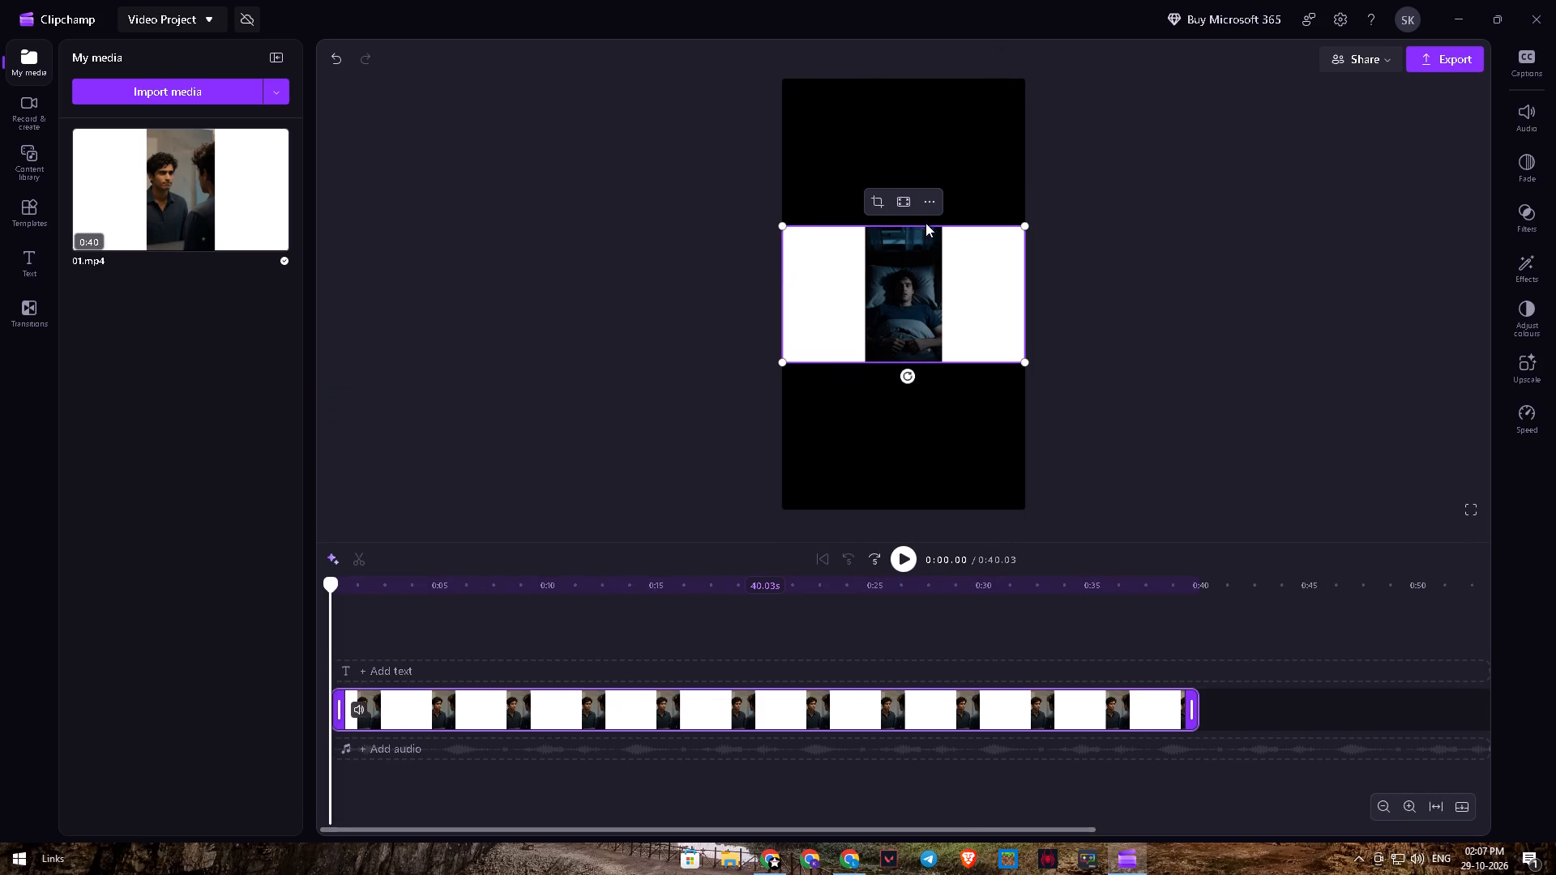
Make the 01.mp4 clip fill the vertical frame, enlarging it slightly past both sides to hide its white edges.
click(911, 202)
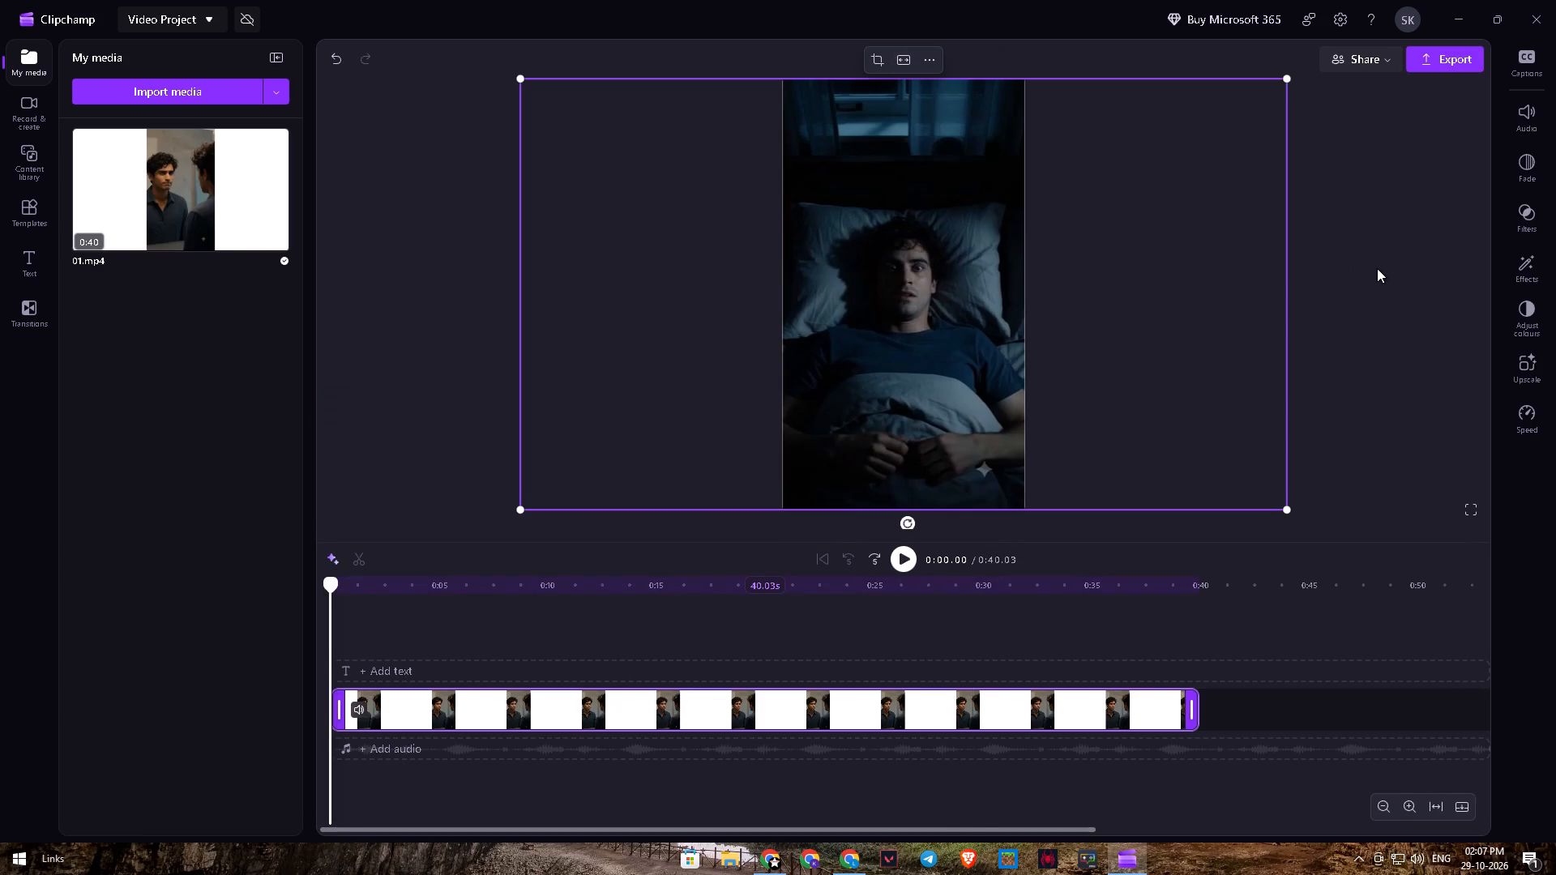
click(1377, 268)
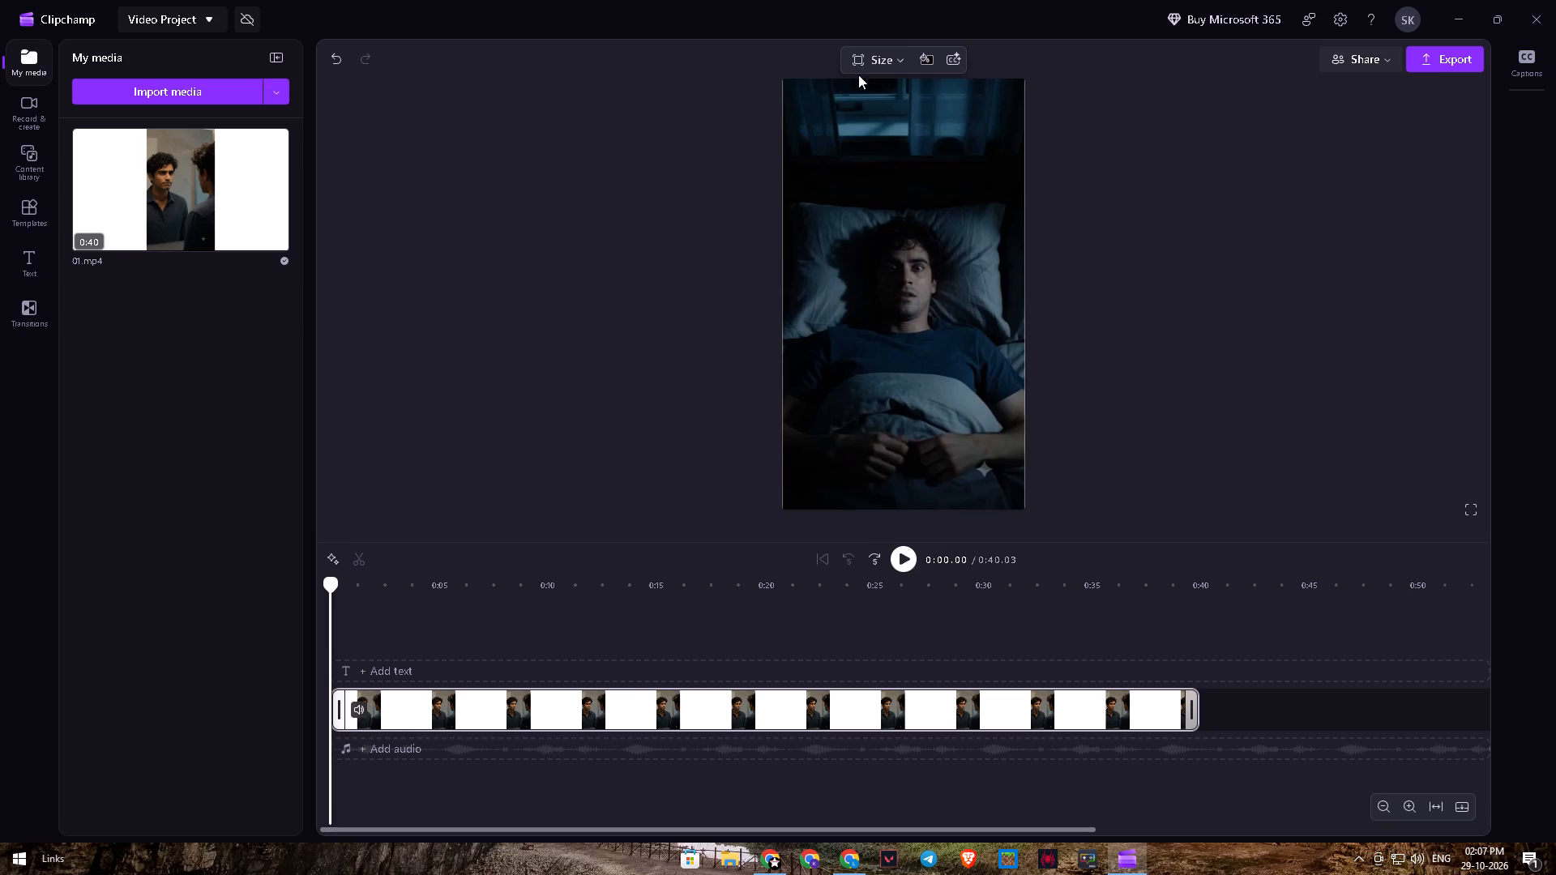
click(862, 60)
click(904, 139)
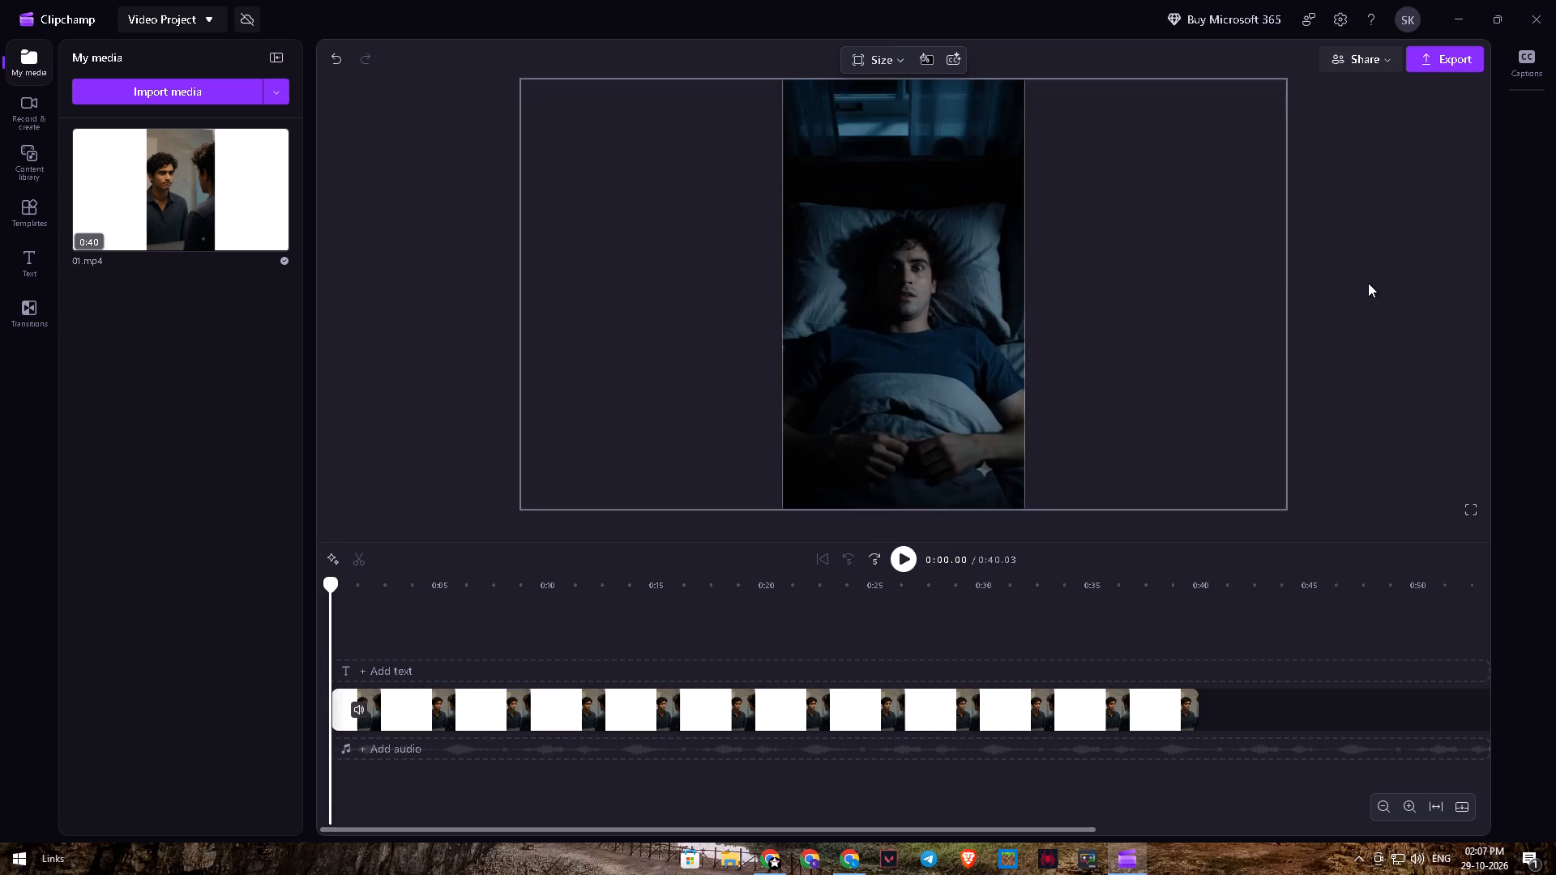
click(1386, 283)
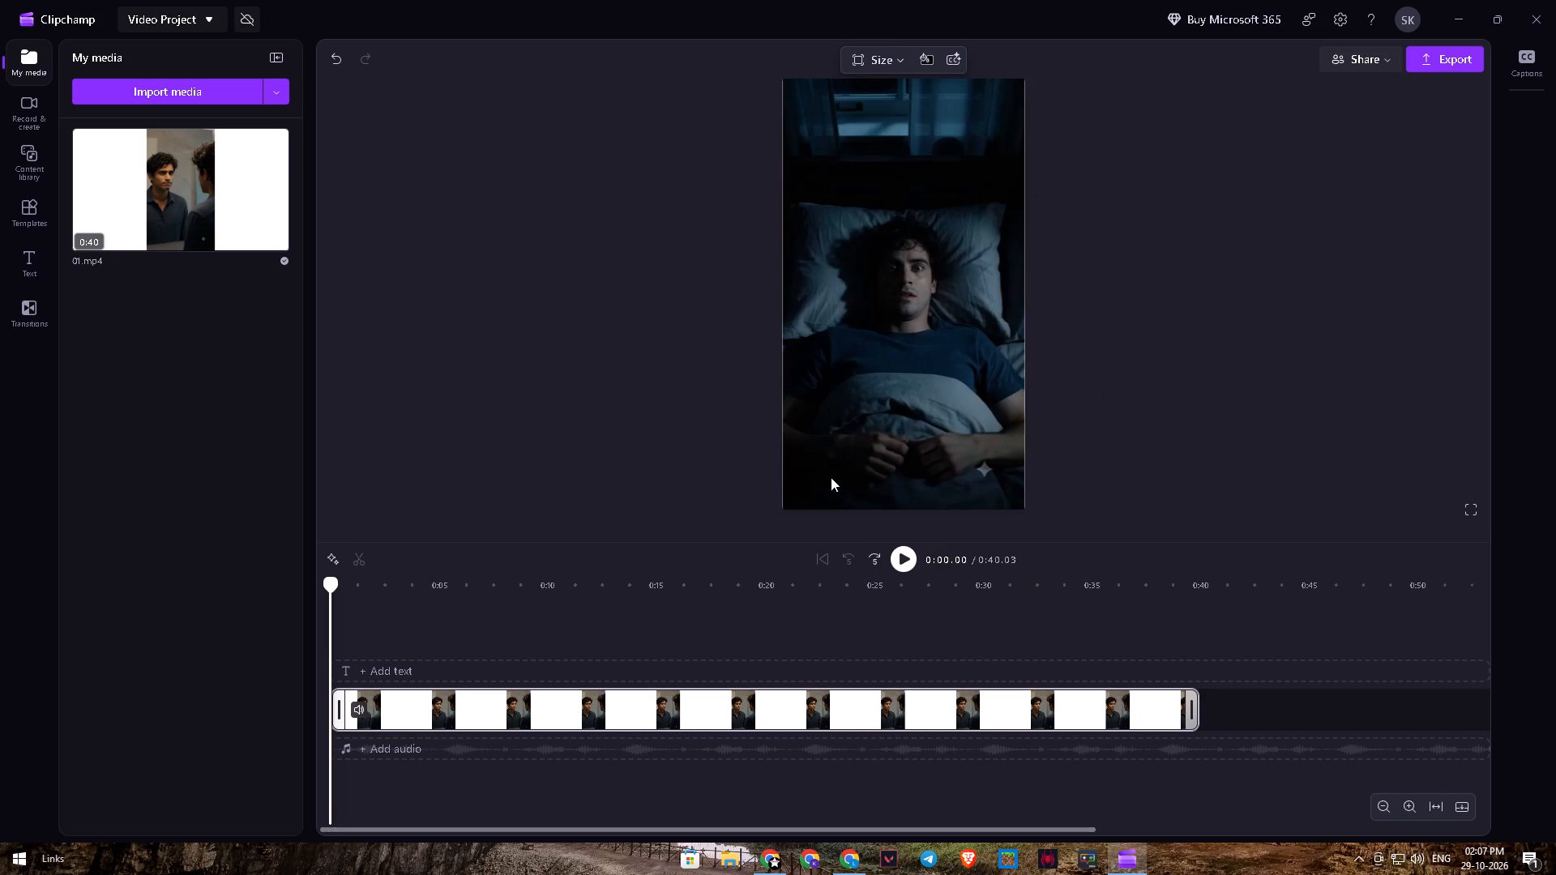
click(831, 477)
drag(521, 509, 519, 509)
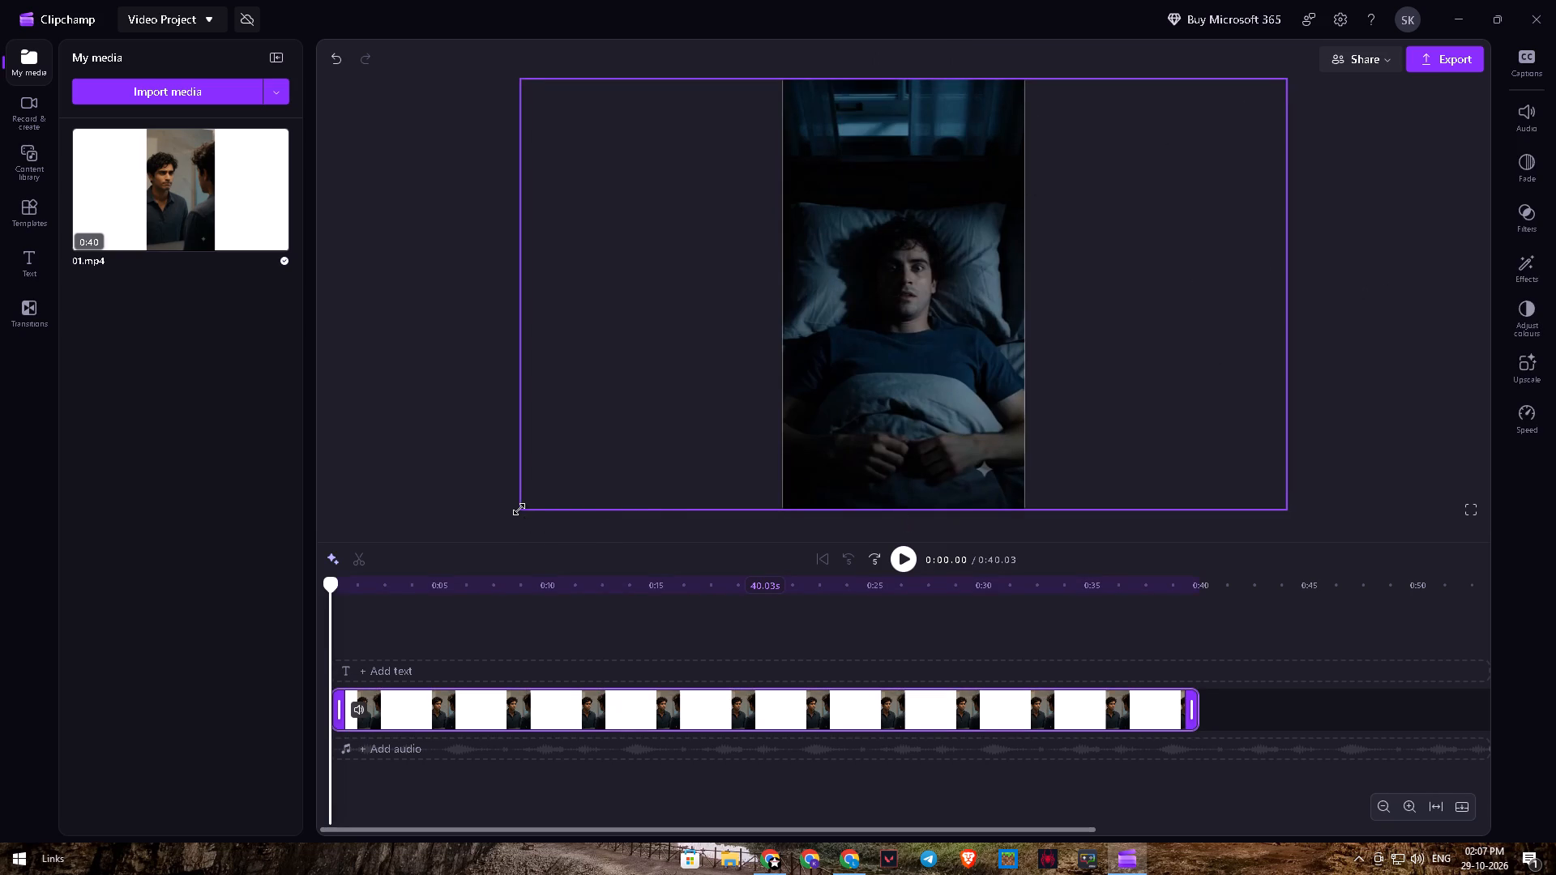
drag(519, 509, 510, 511)
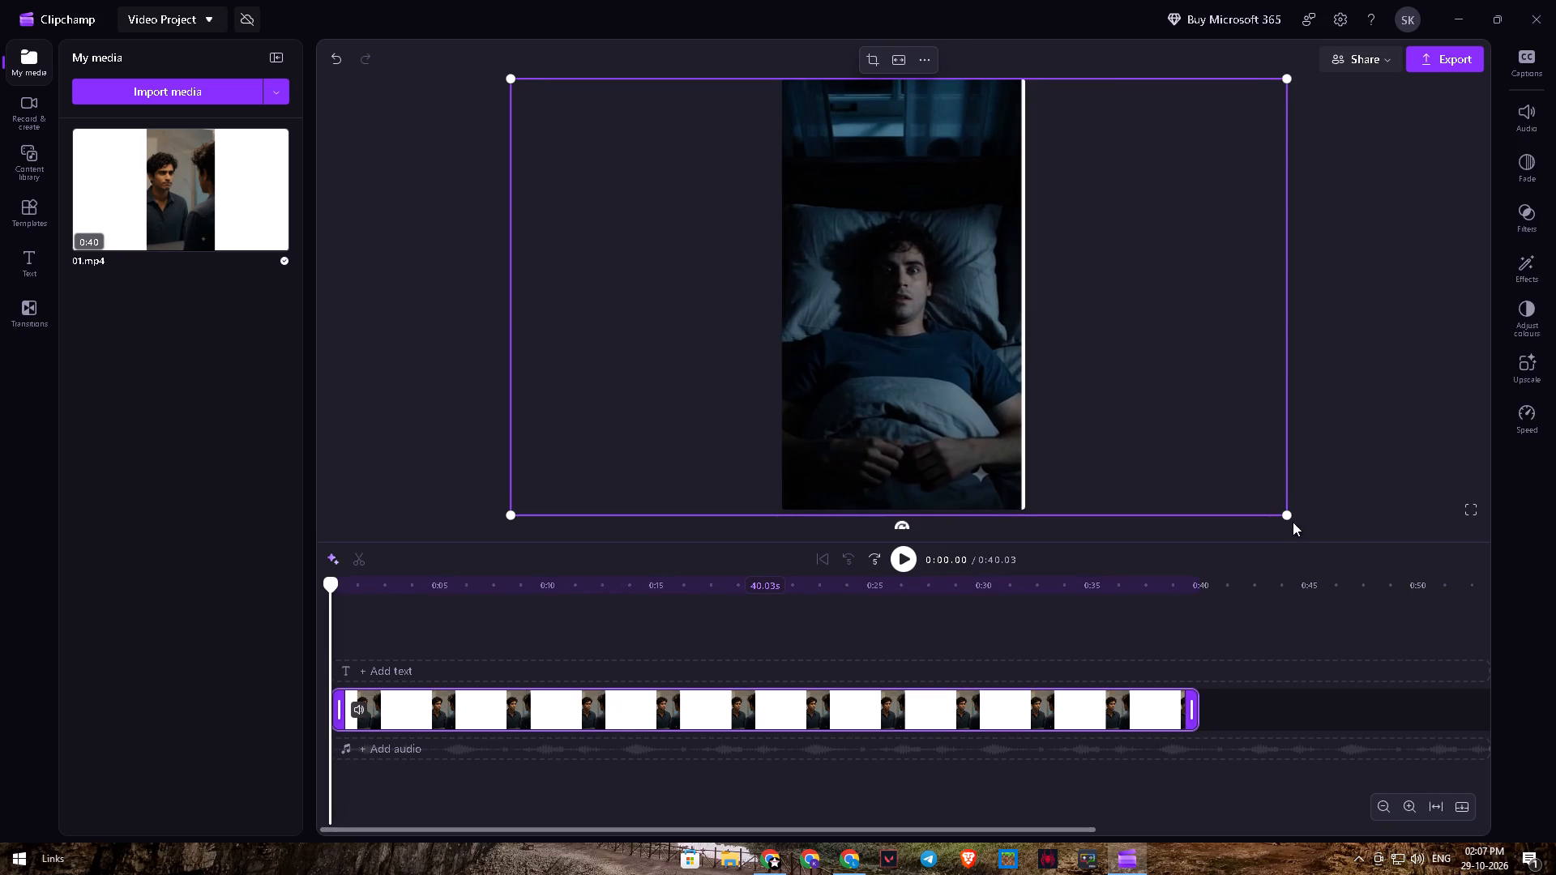
drag(1289, 514, 1305, 515)
click(1357, 408)
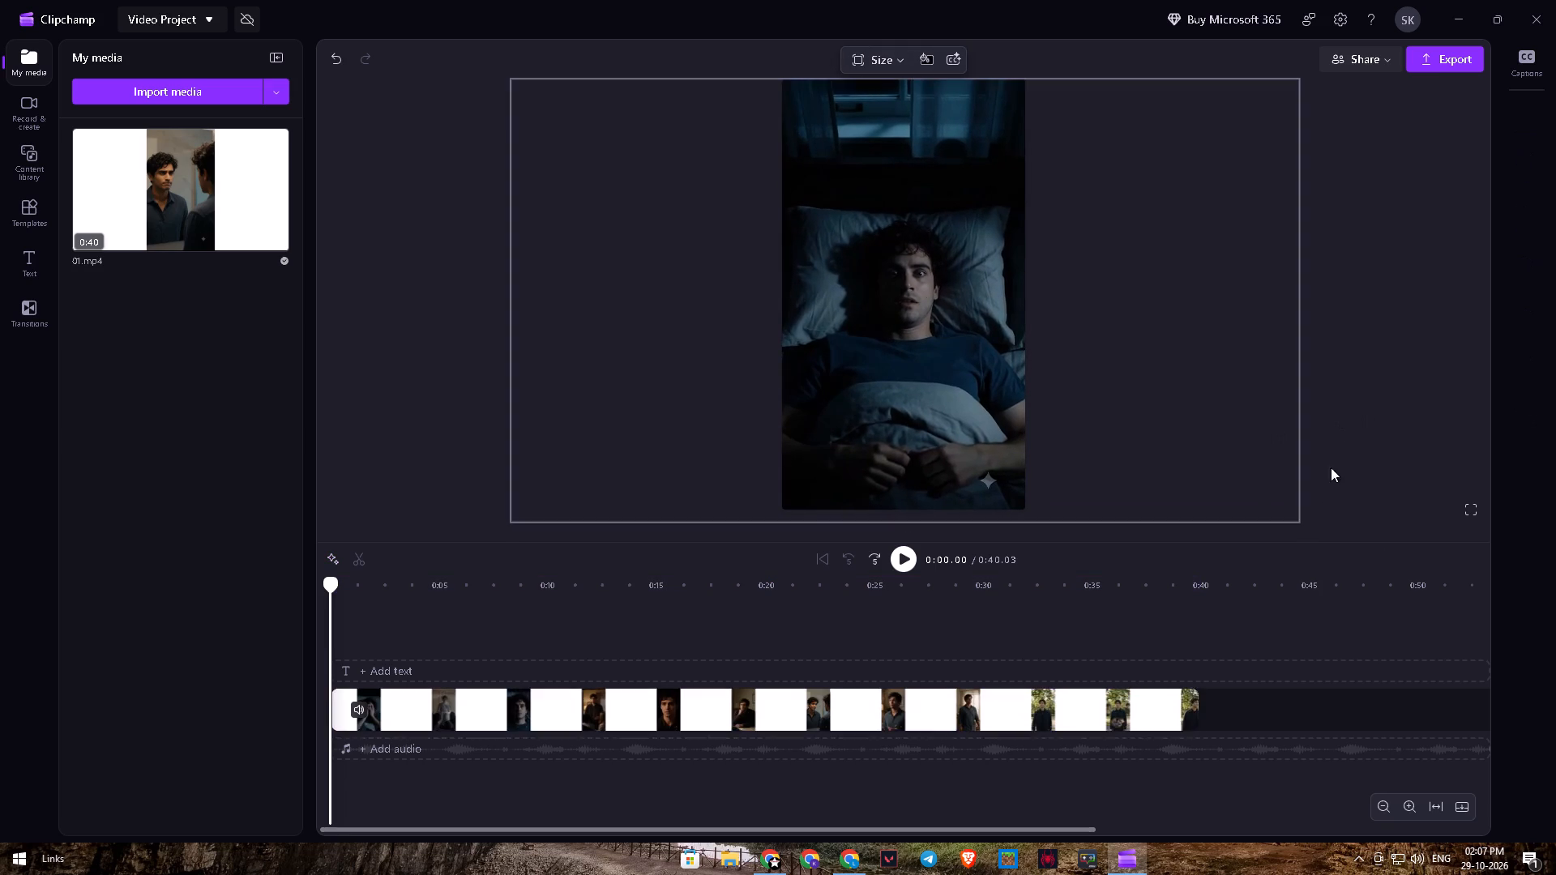
Play the clip and generate AI autocaptions for 01.mp4.
click(908, 552)
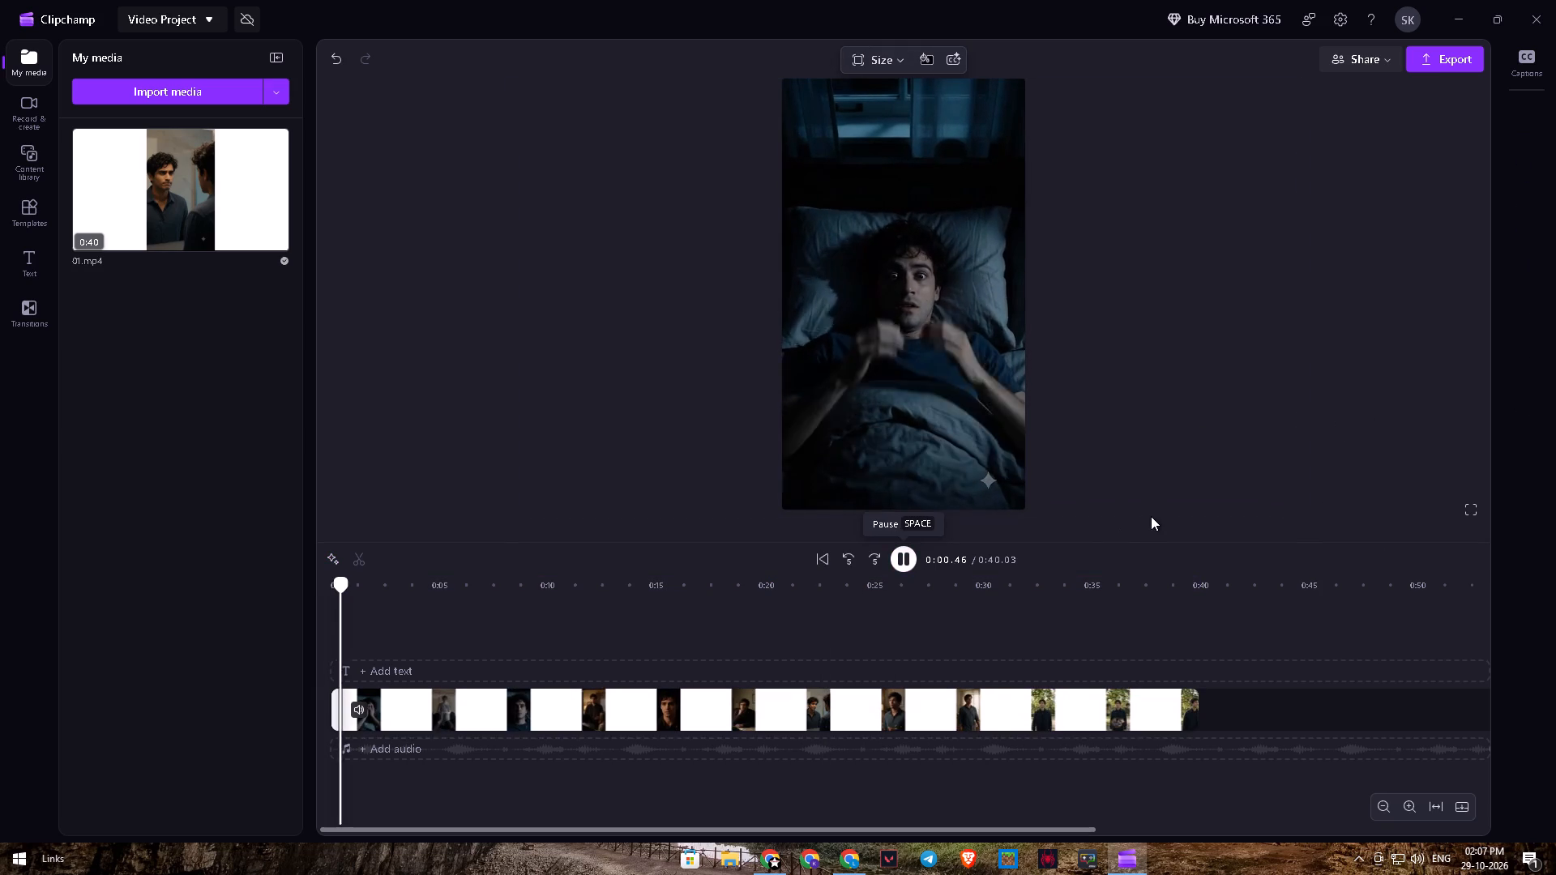
click(1538, 56)
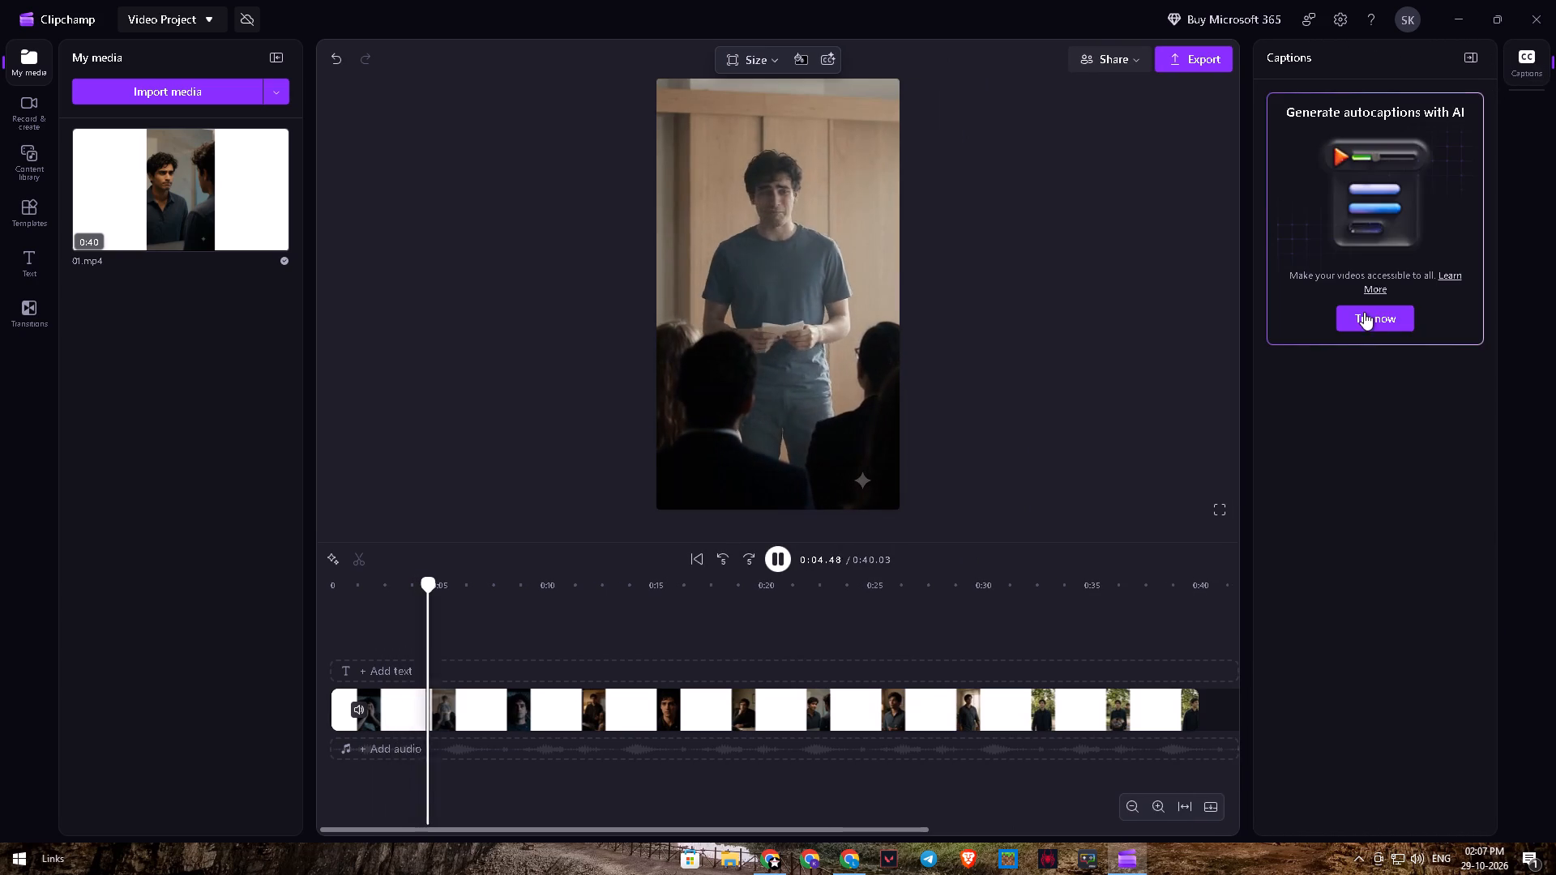
click(1365, 313)
click(863, 526)
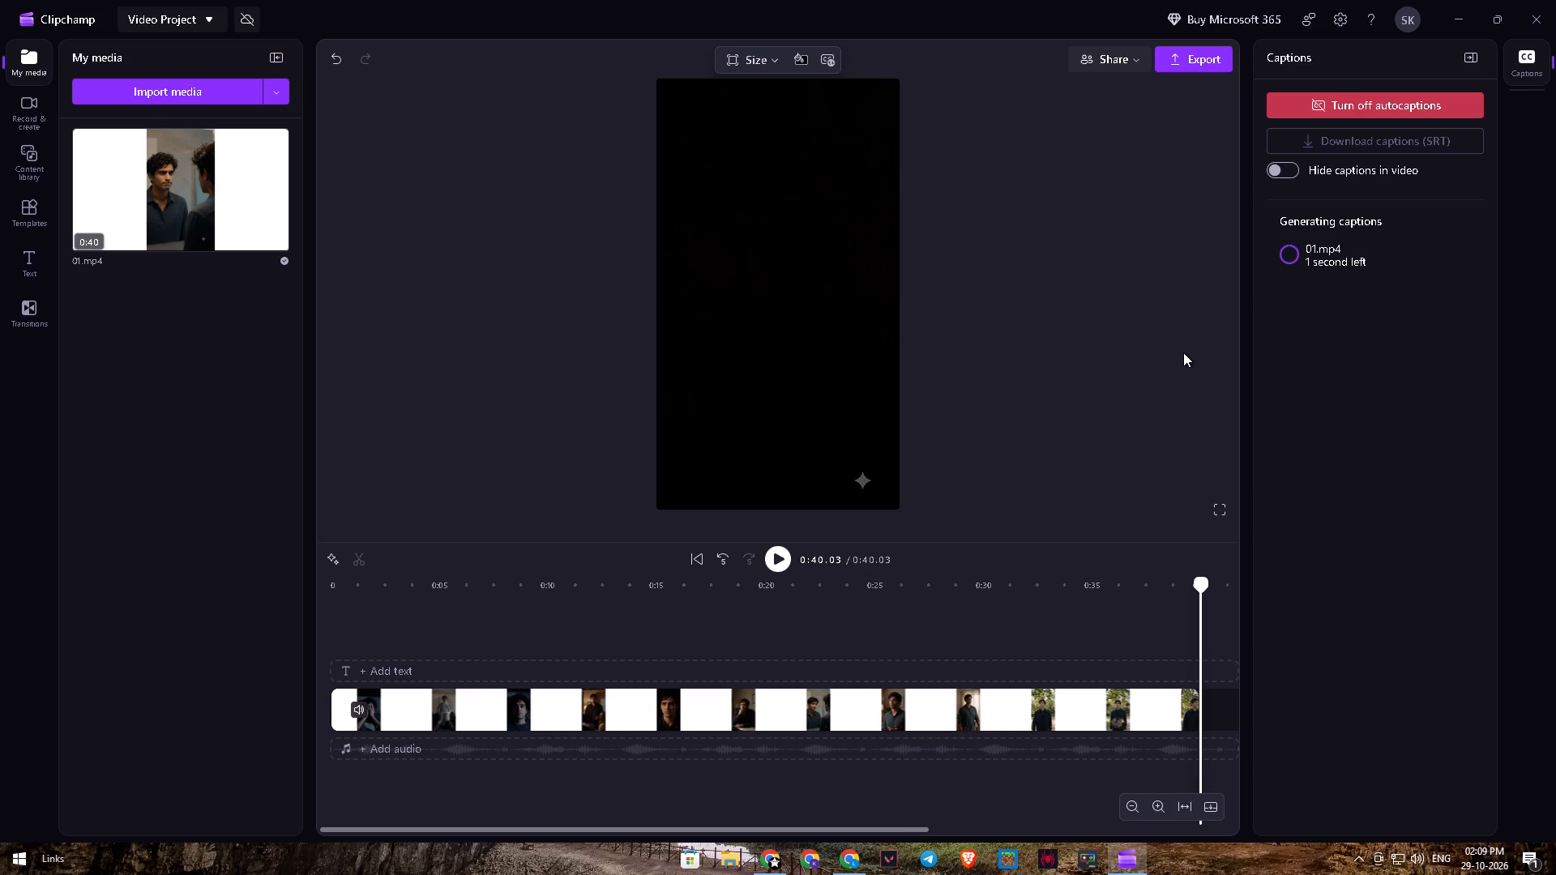
Switch to Microsoft Store, search for "cli" and view the Microsoft Clipchamp page, closing the store when done.
click(684, 856)
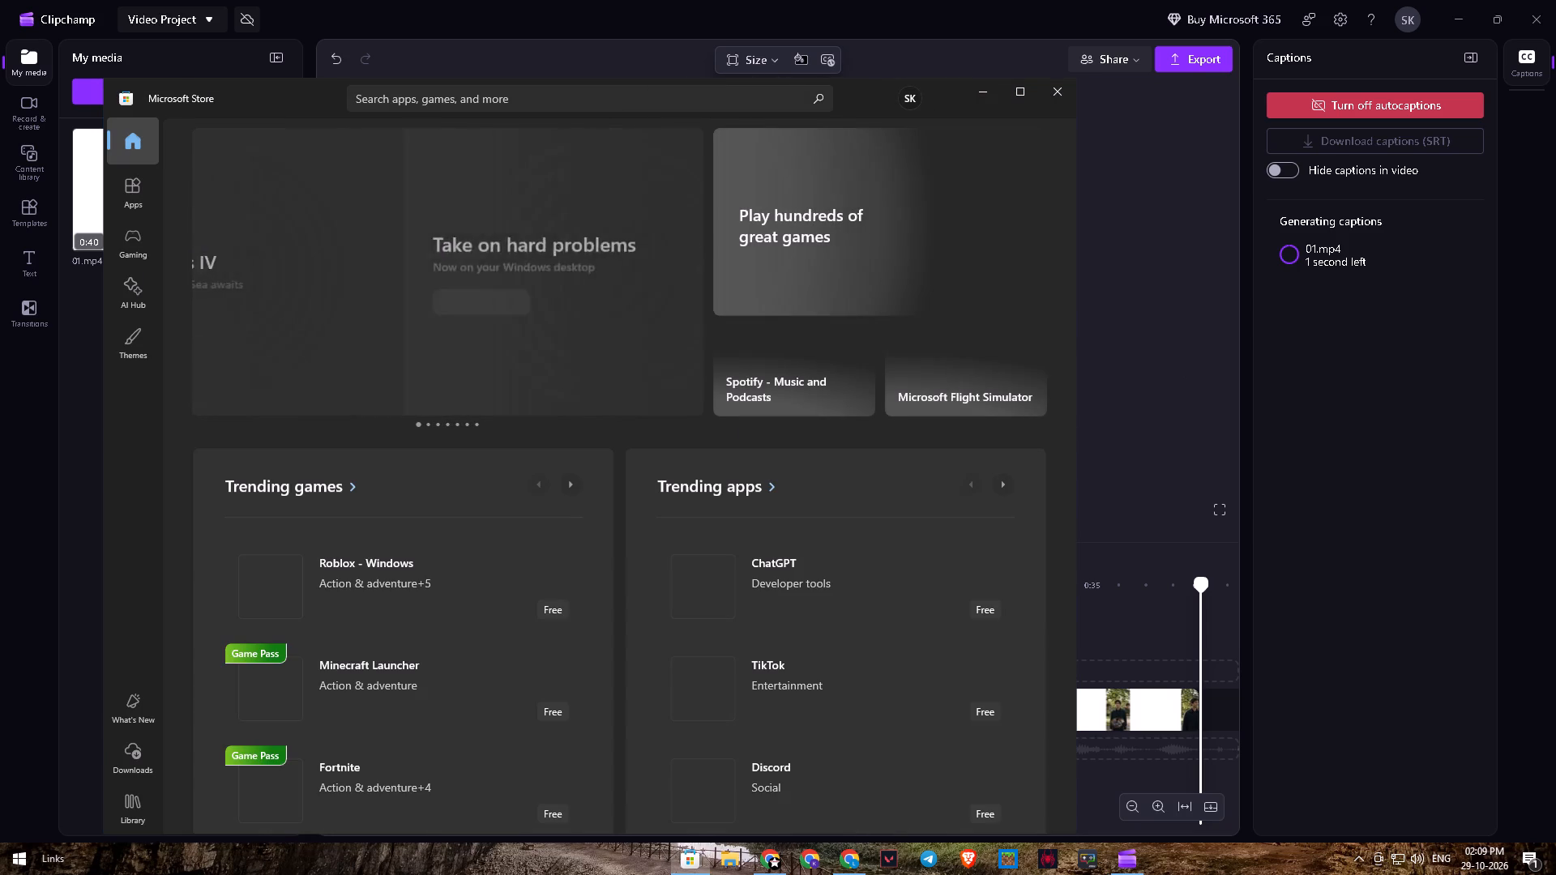
click(557, 96)
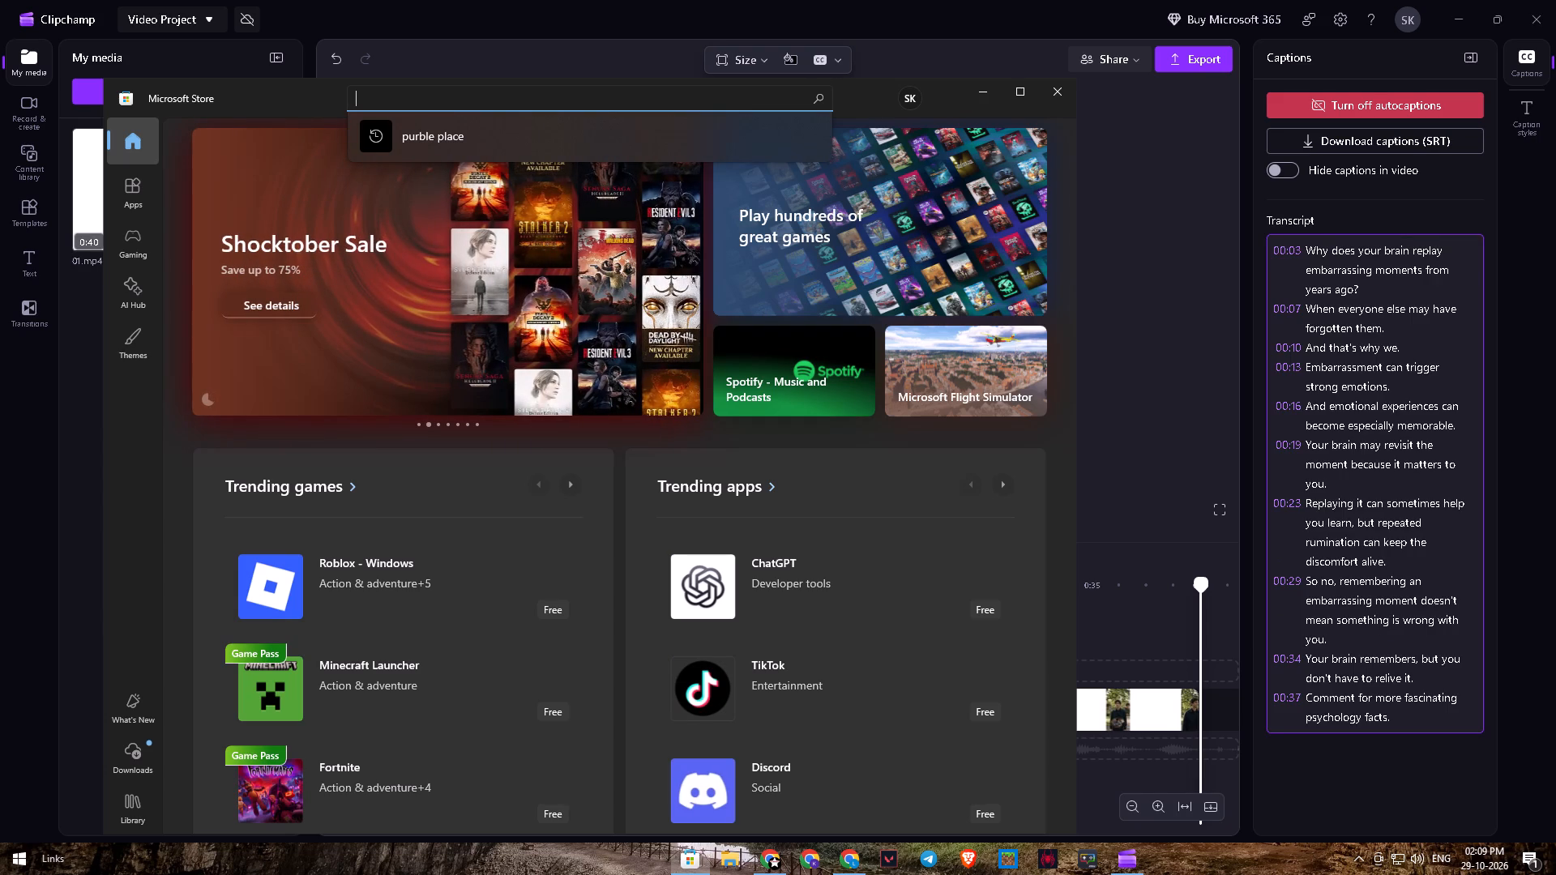
text(cli)
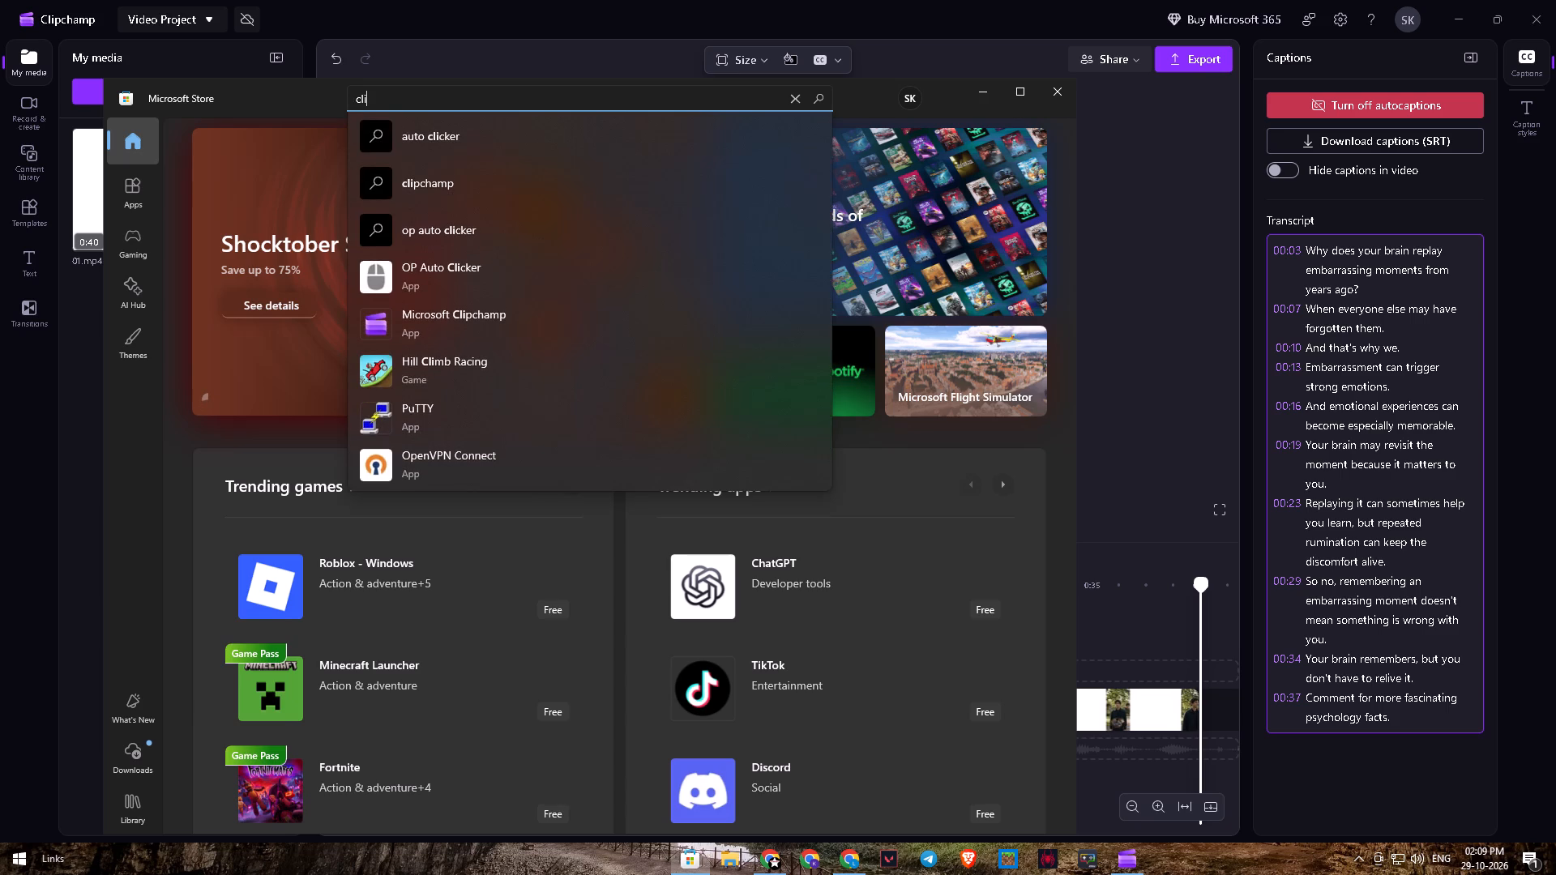
click(556, 325)
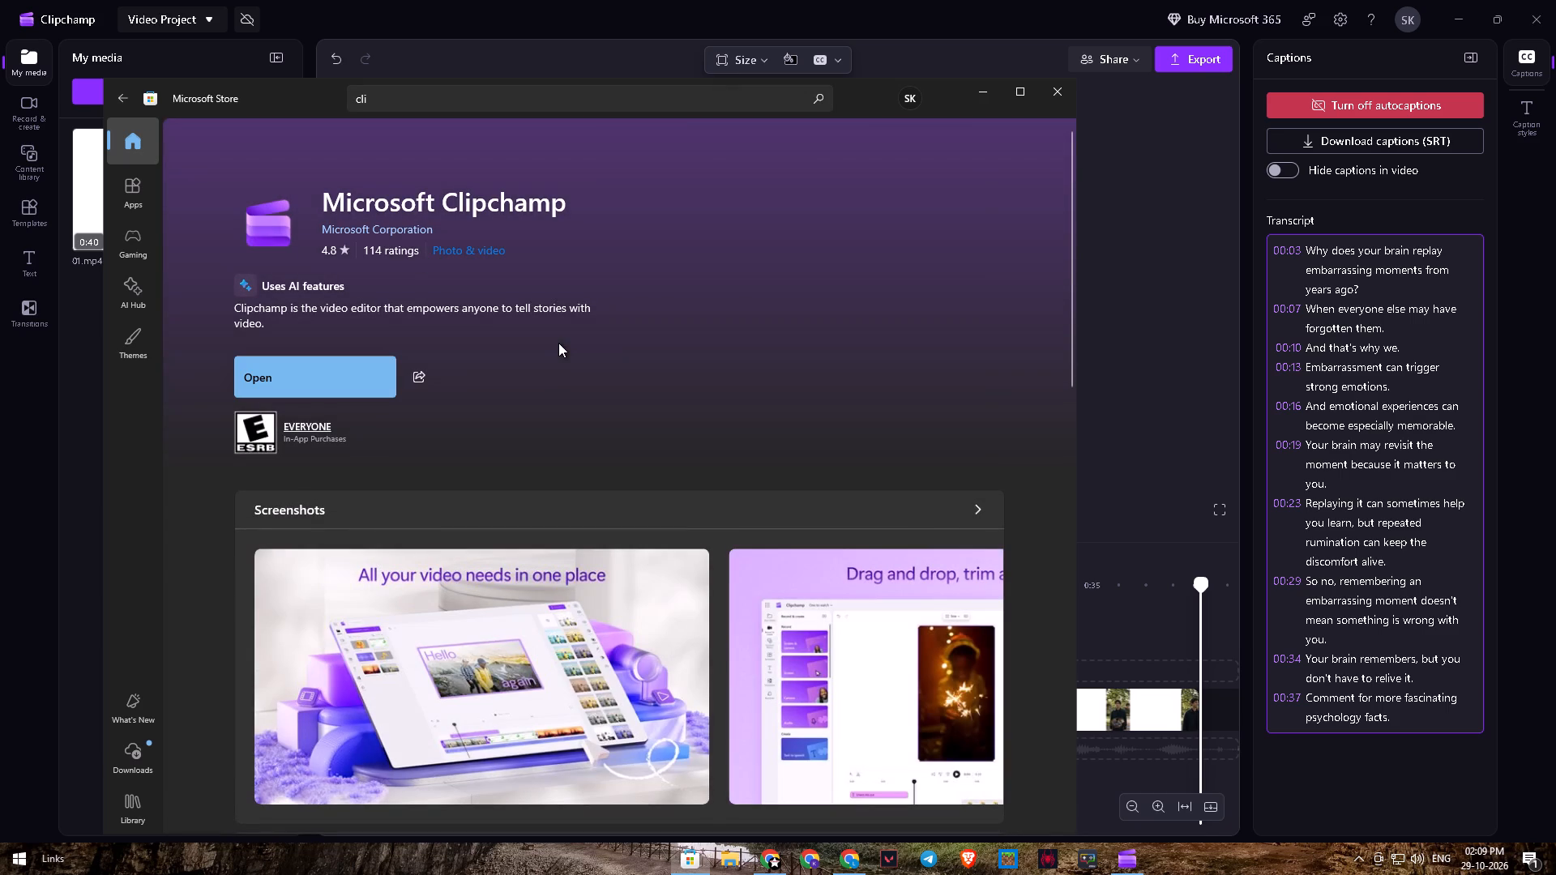
click(1053, 103)
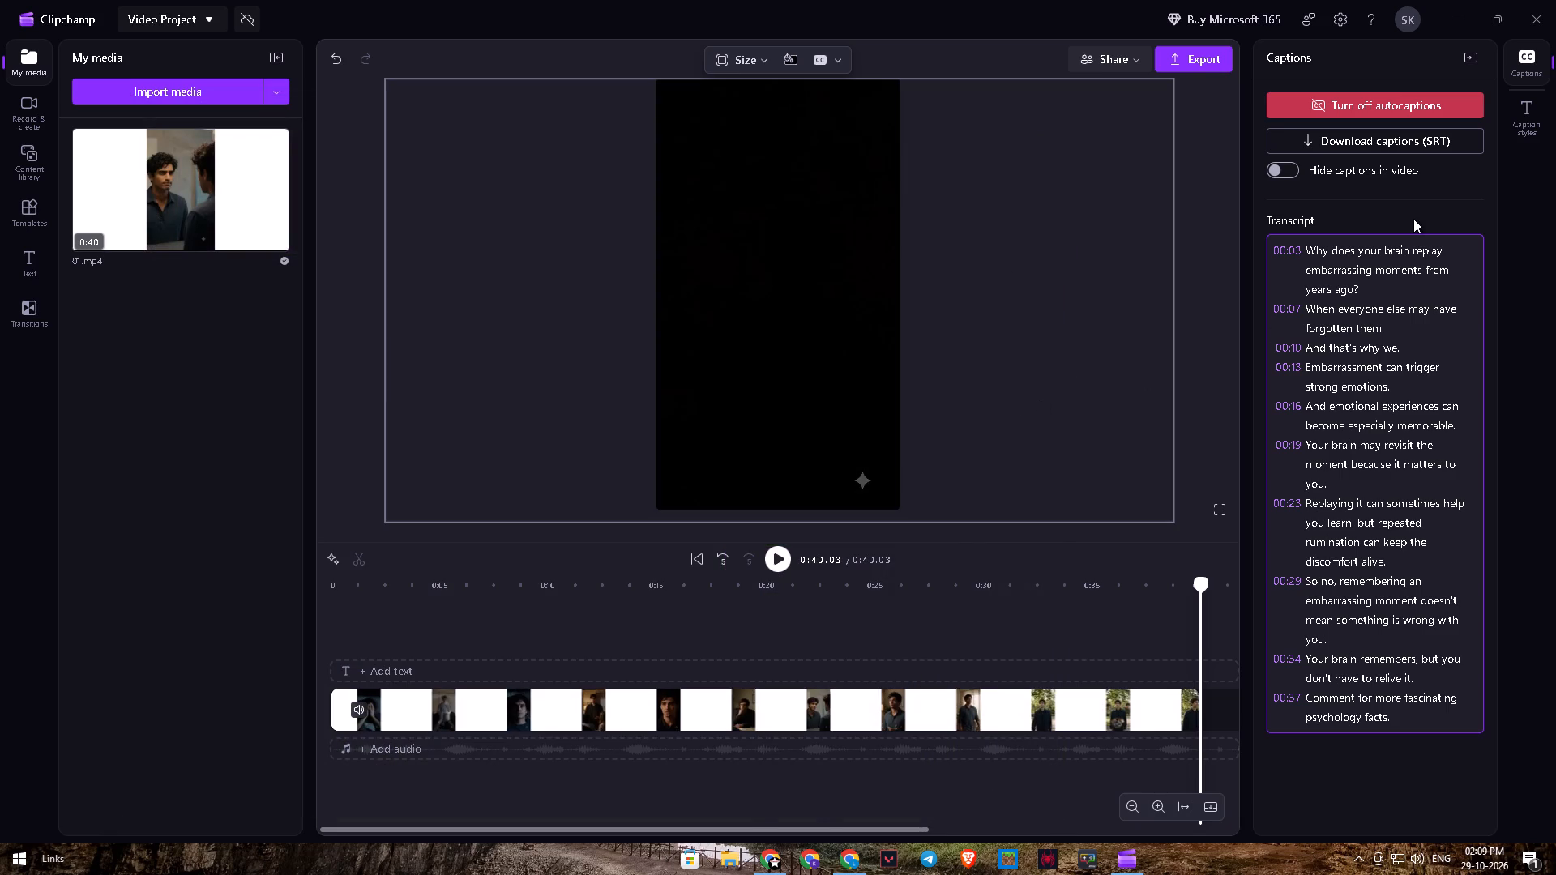
Preview the Basic, Text, Text box, Creator, Classic and Mono caption styles during playback and apply Basic to the captions.
click(1537, 125)
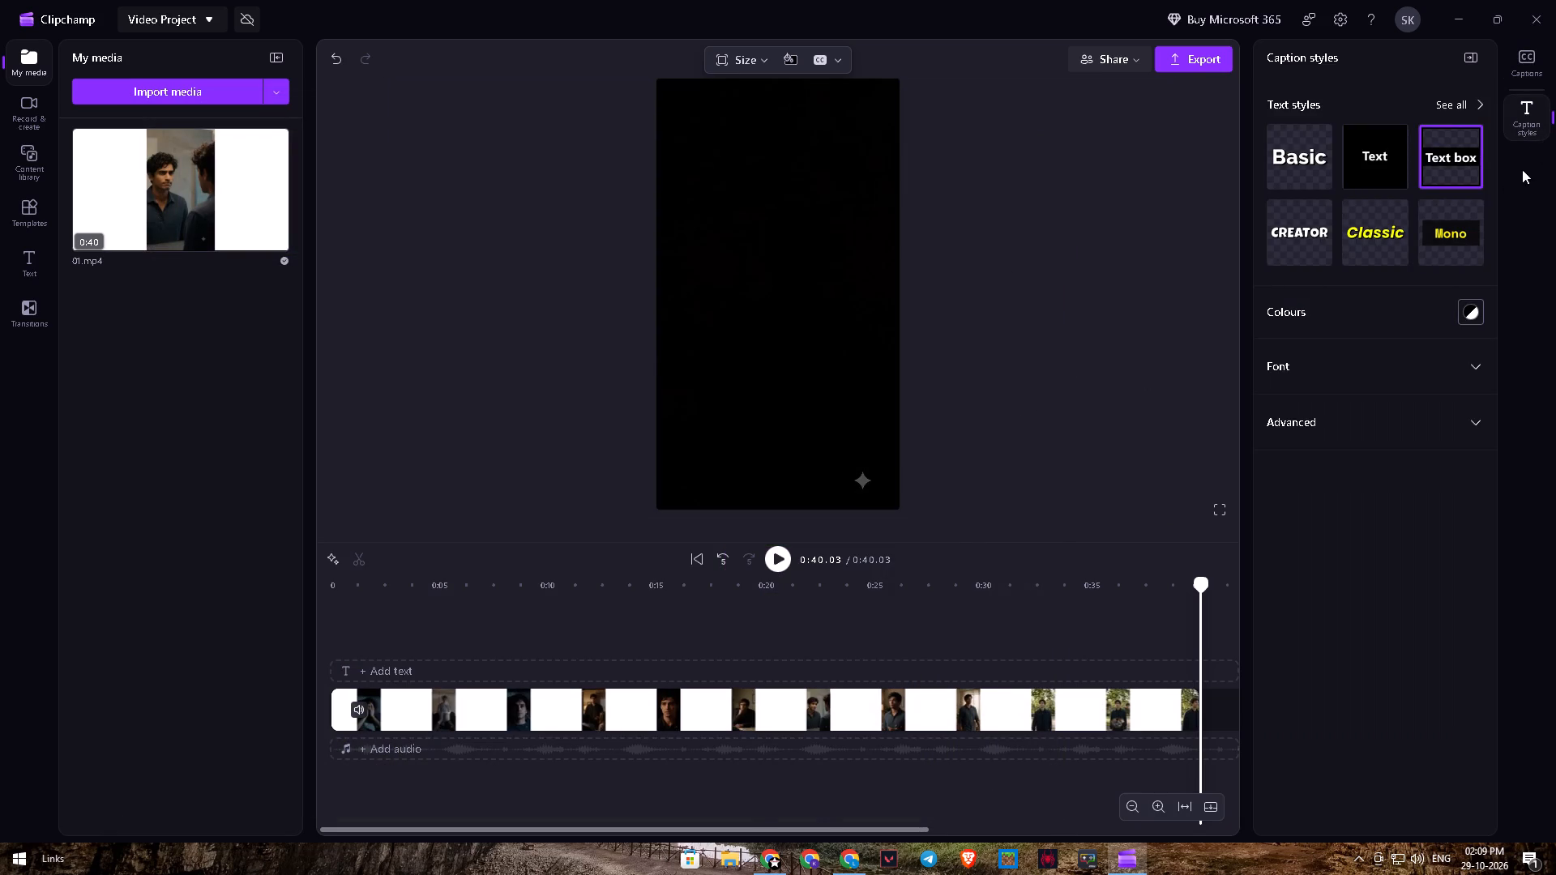
click(783, 564)
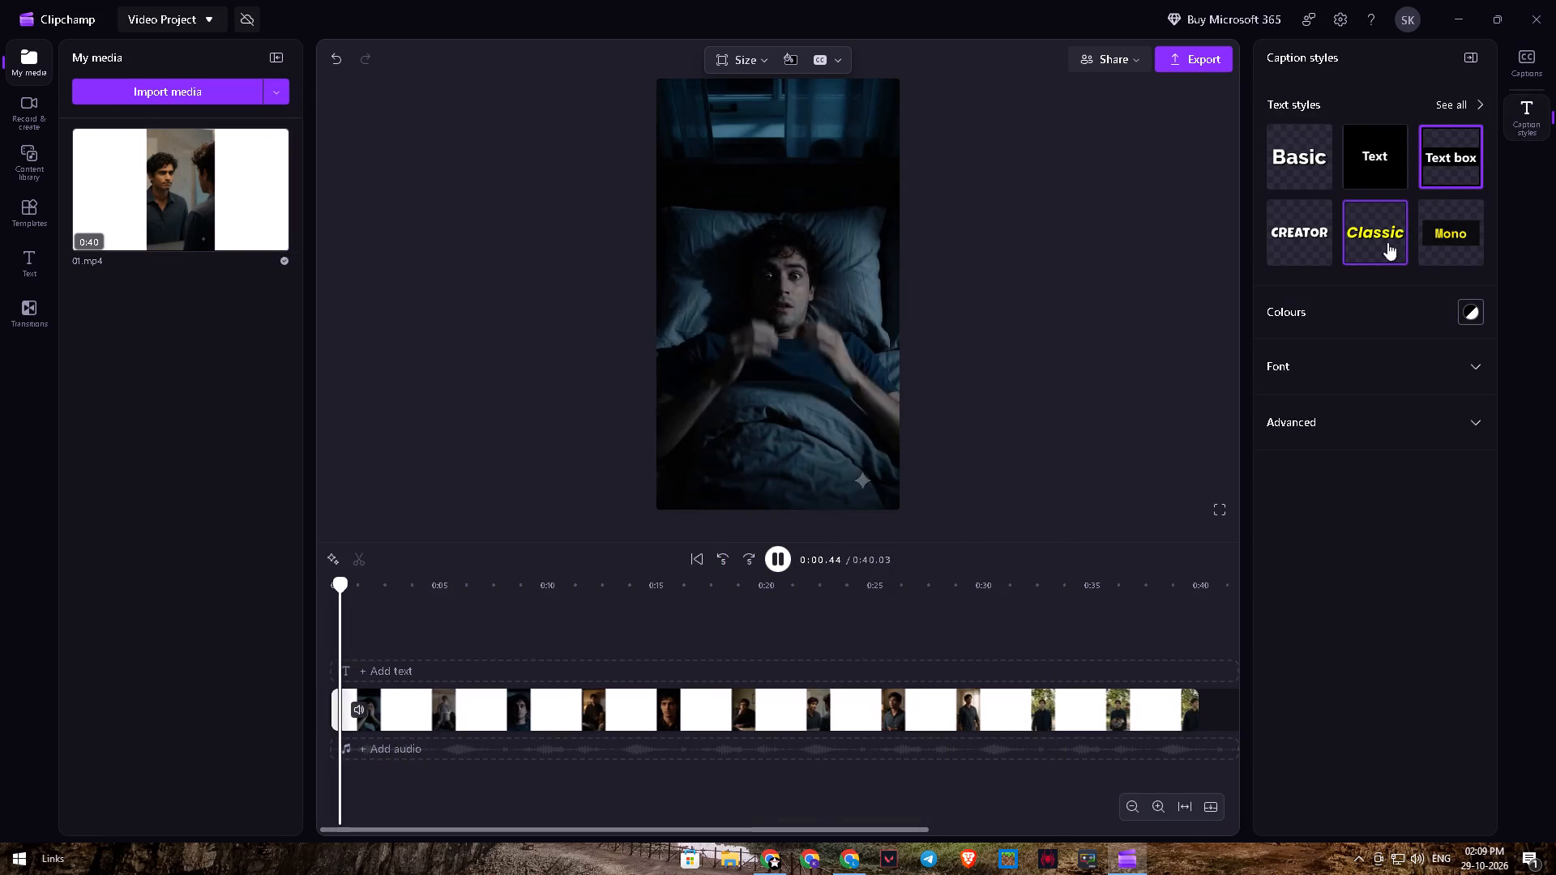
click(1300, 161)
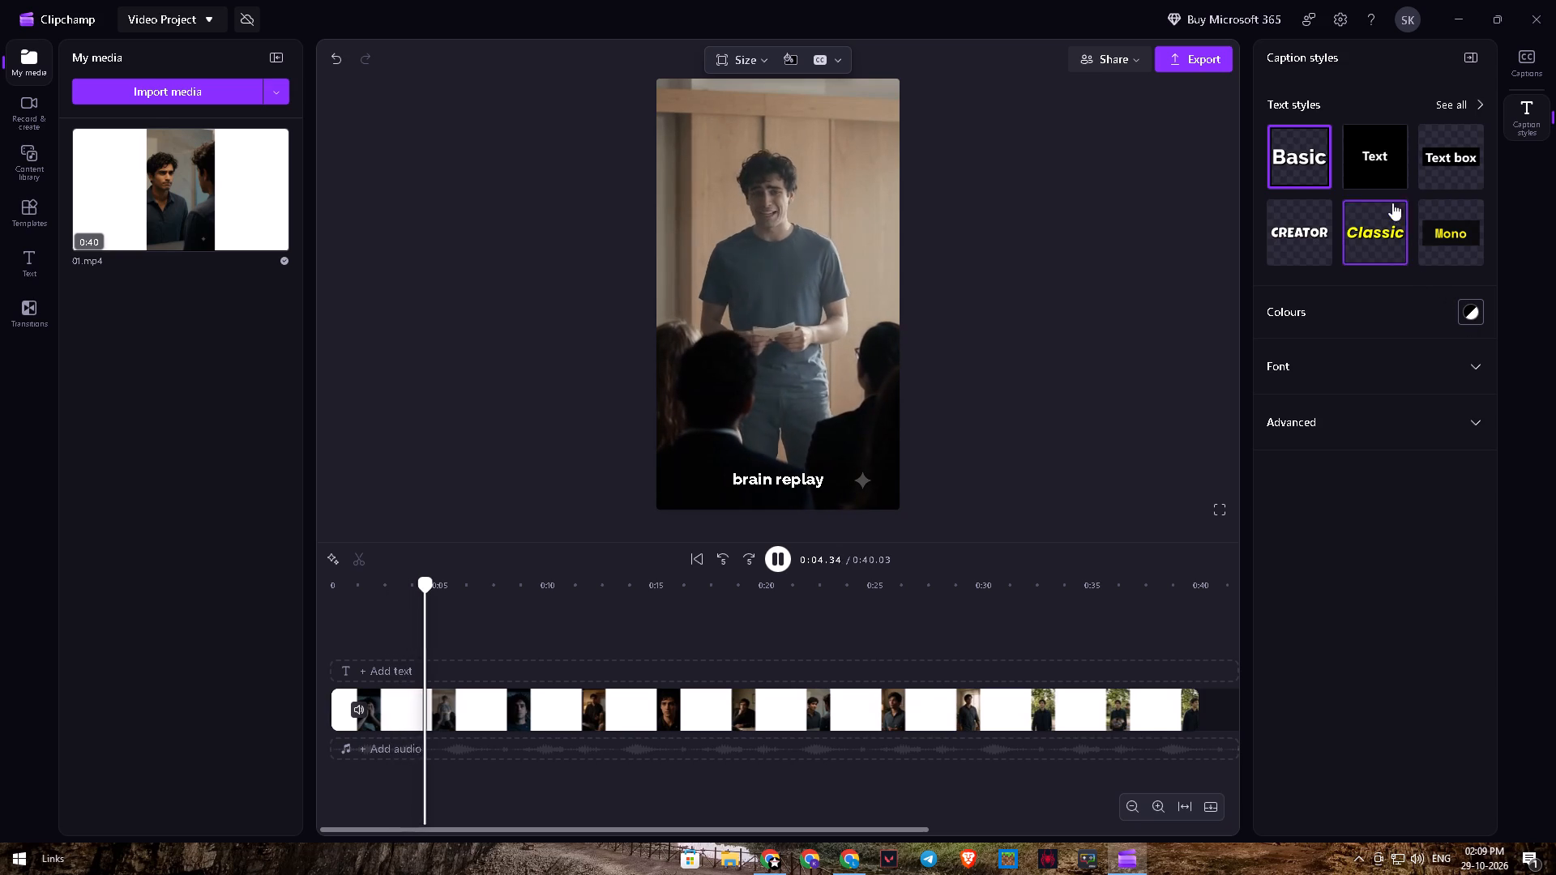
click(1376, 167)
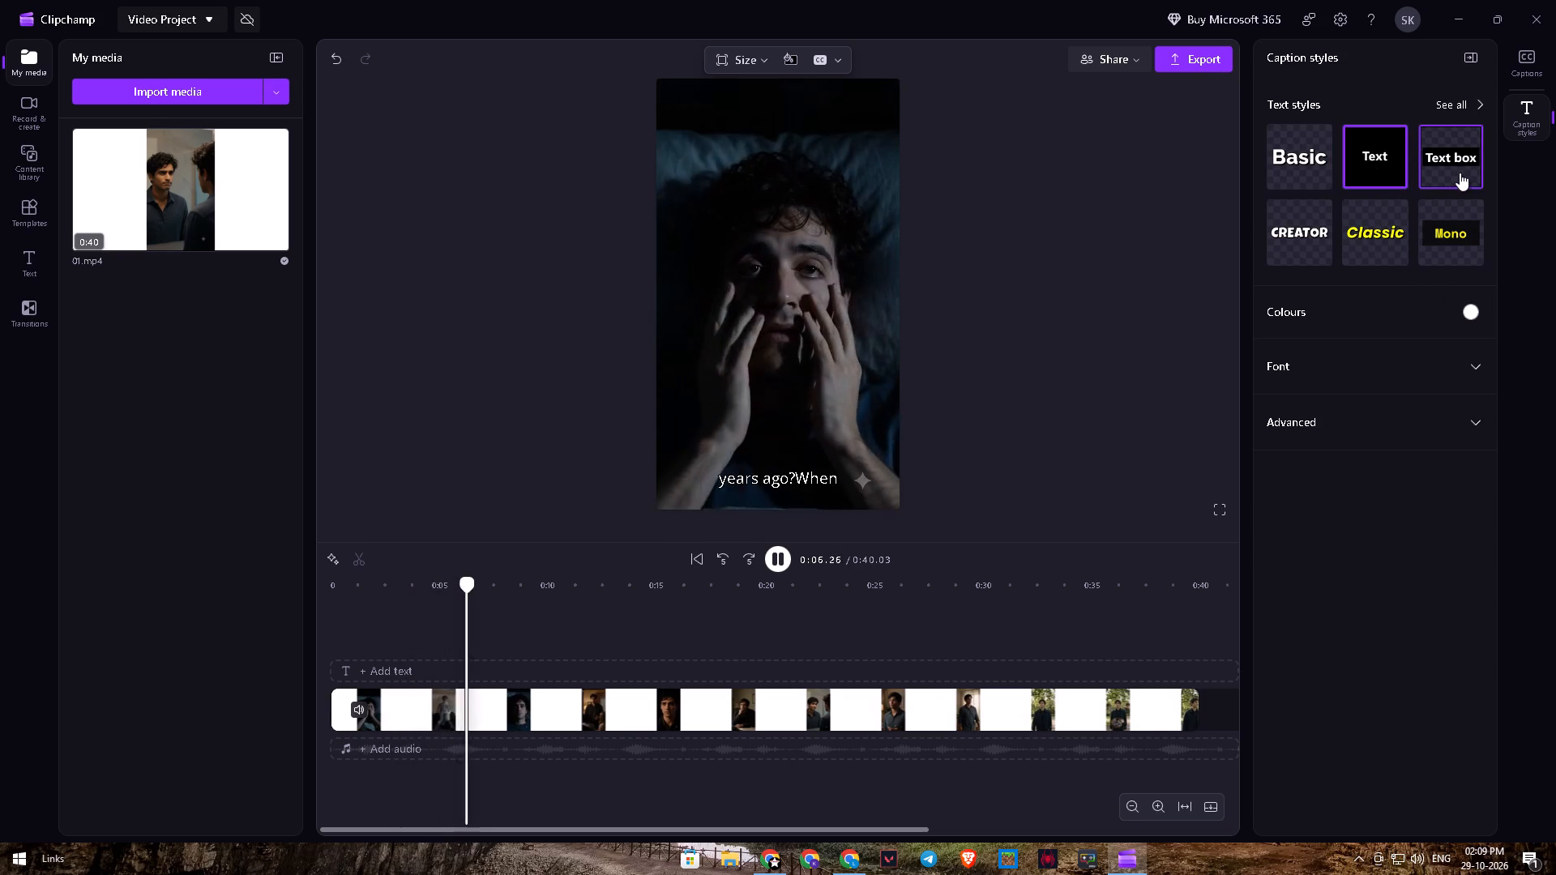
click(1460, 173)
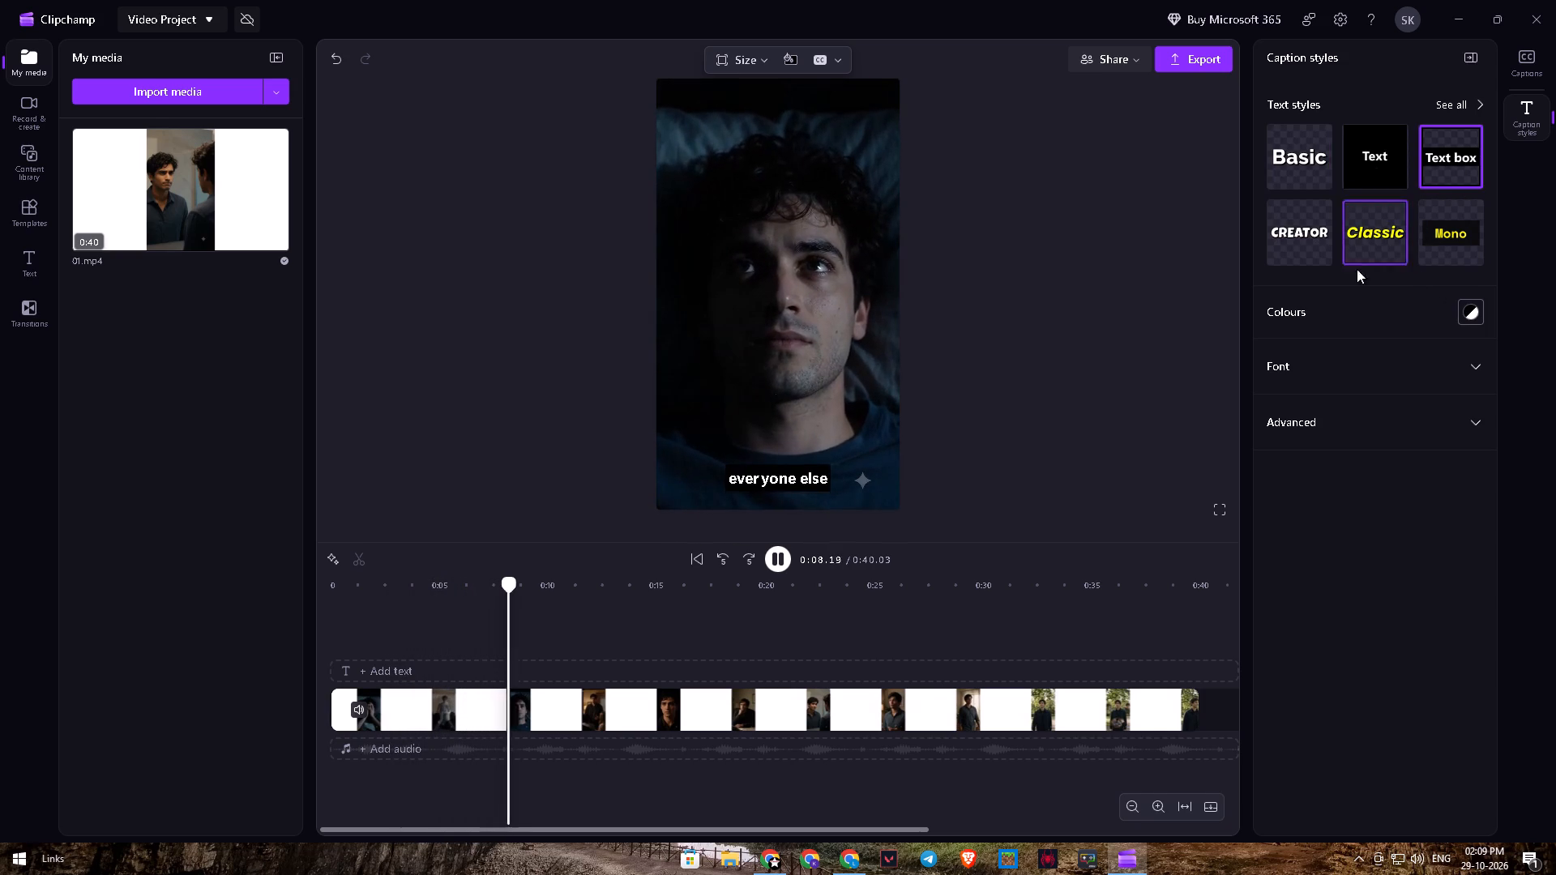
click(1307, 248)
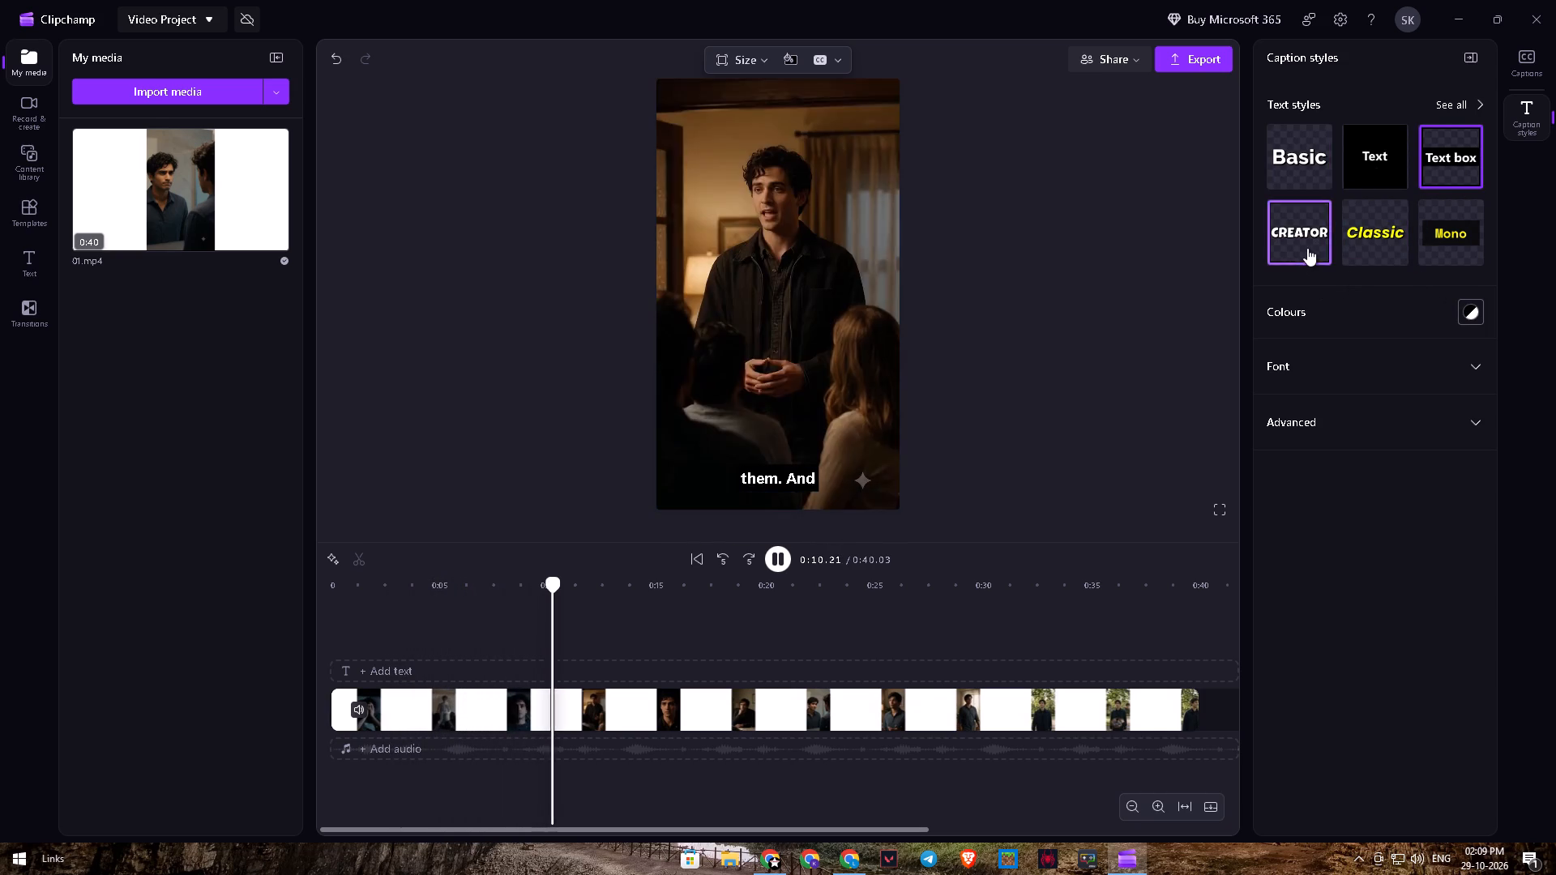
click(1389, 247)
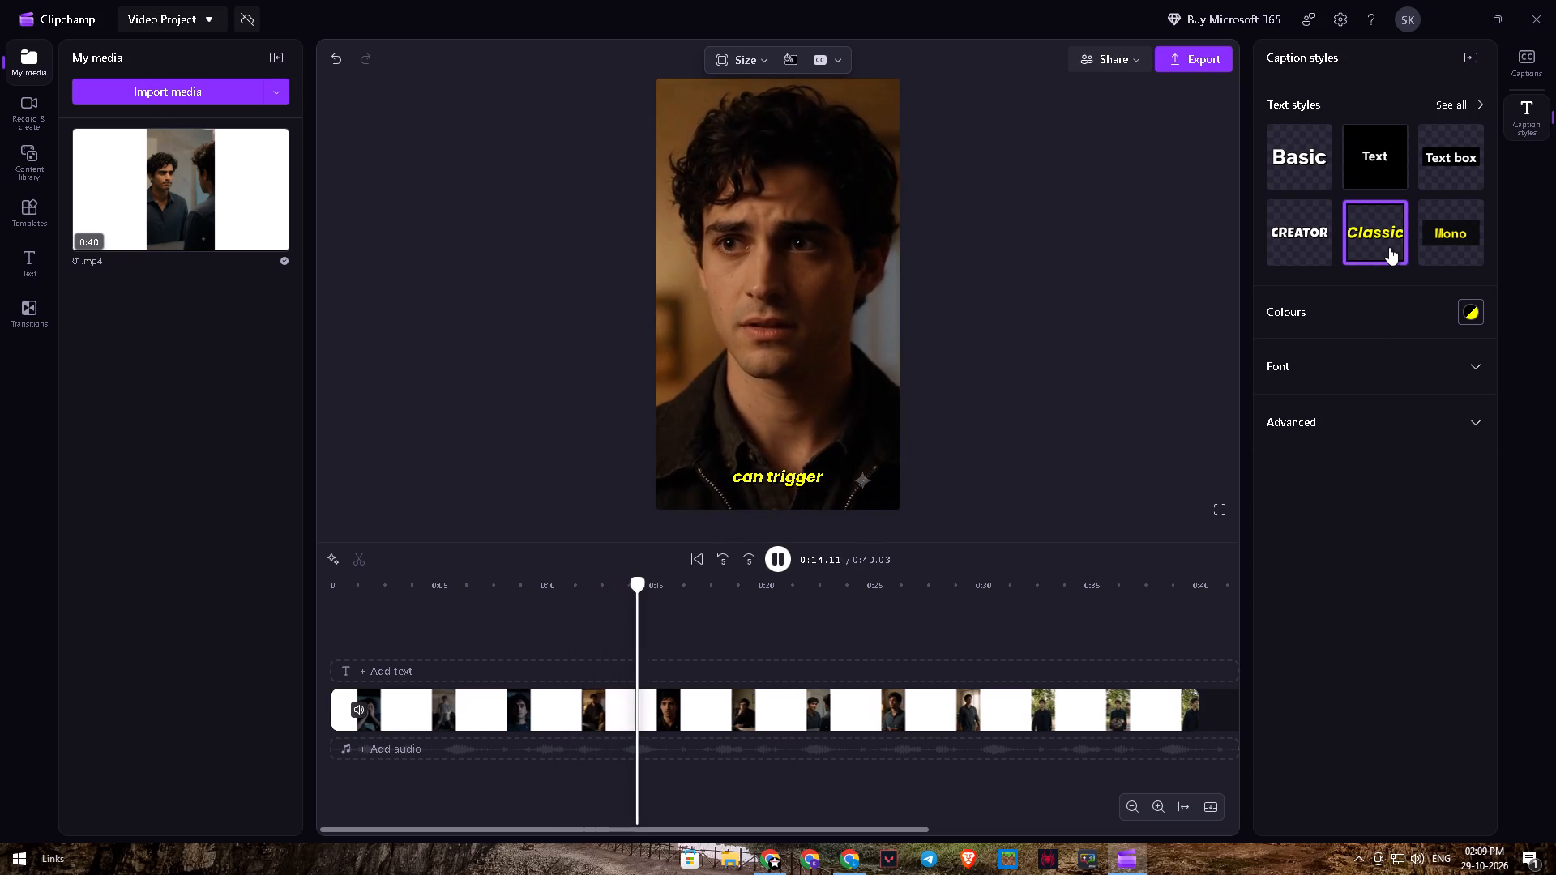
click(1457, 231)
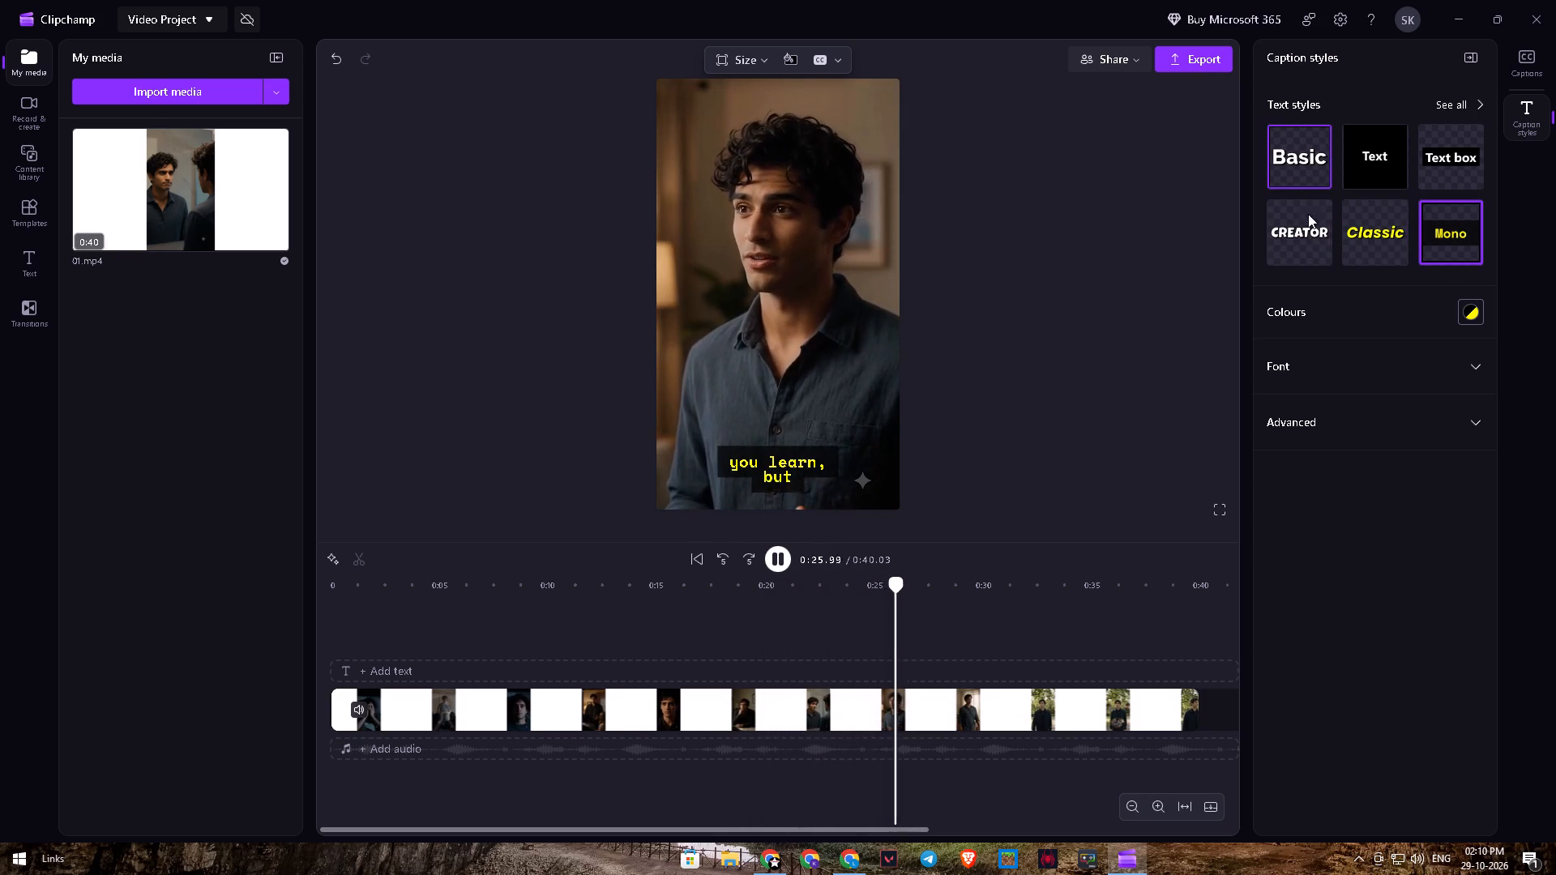
click(1316, 241)
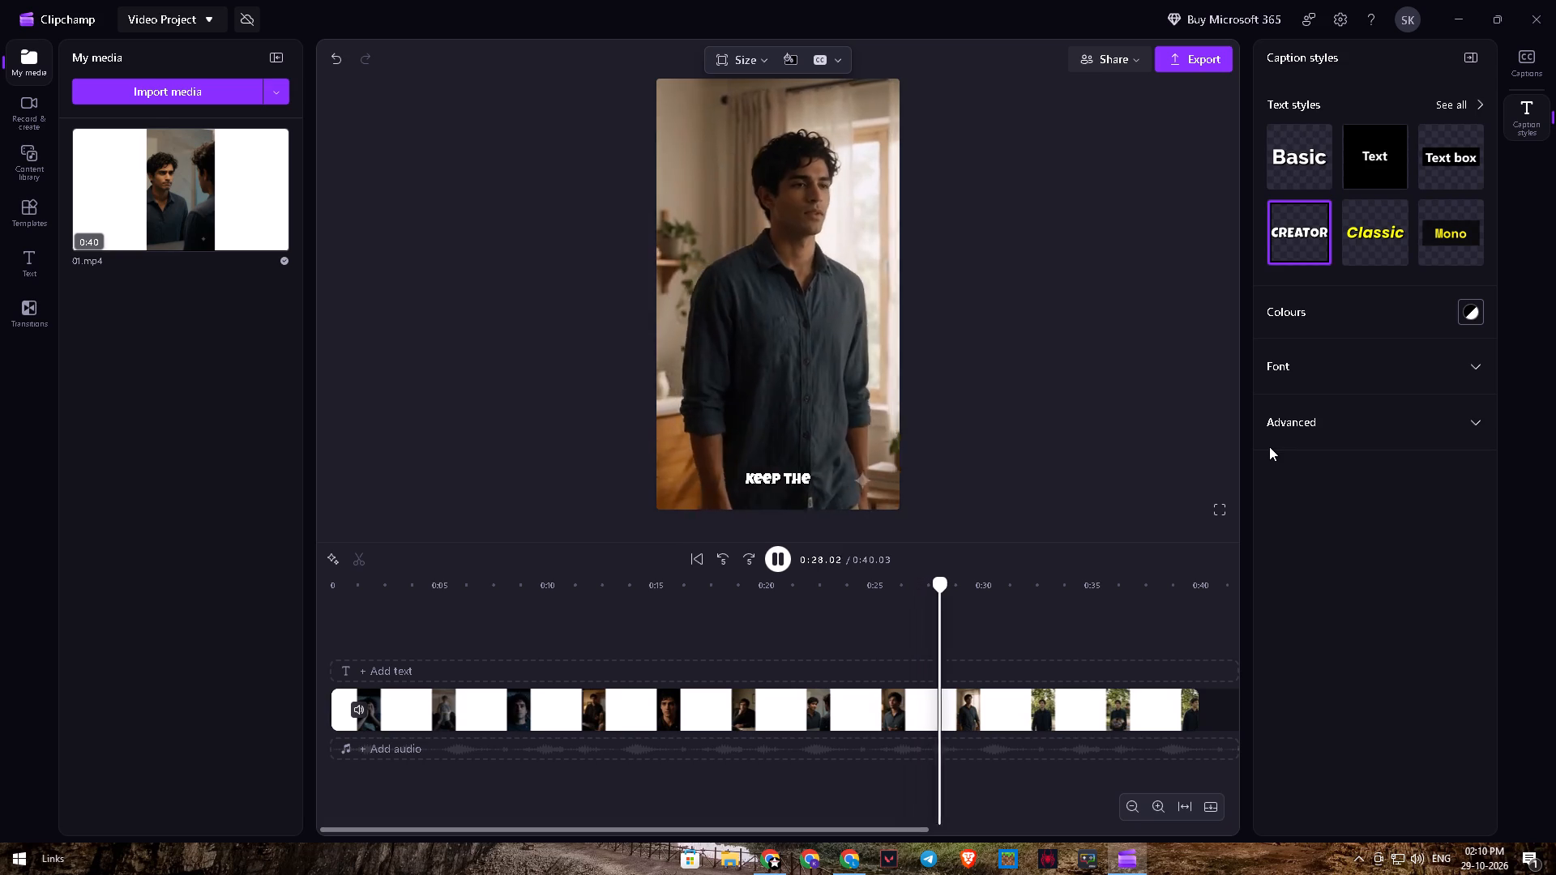
click(1290, 152)
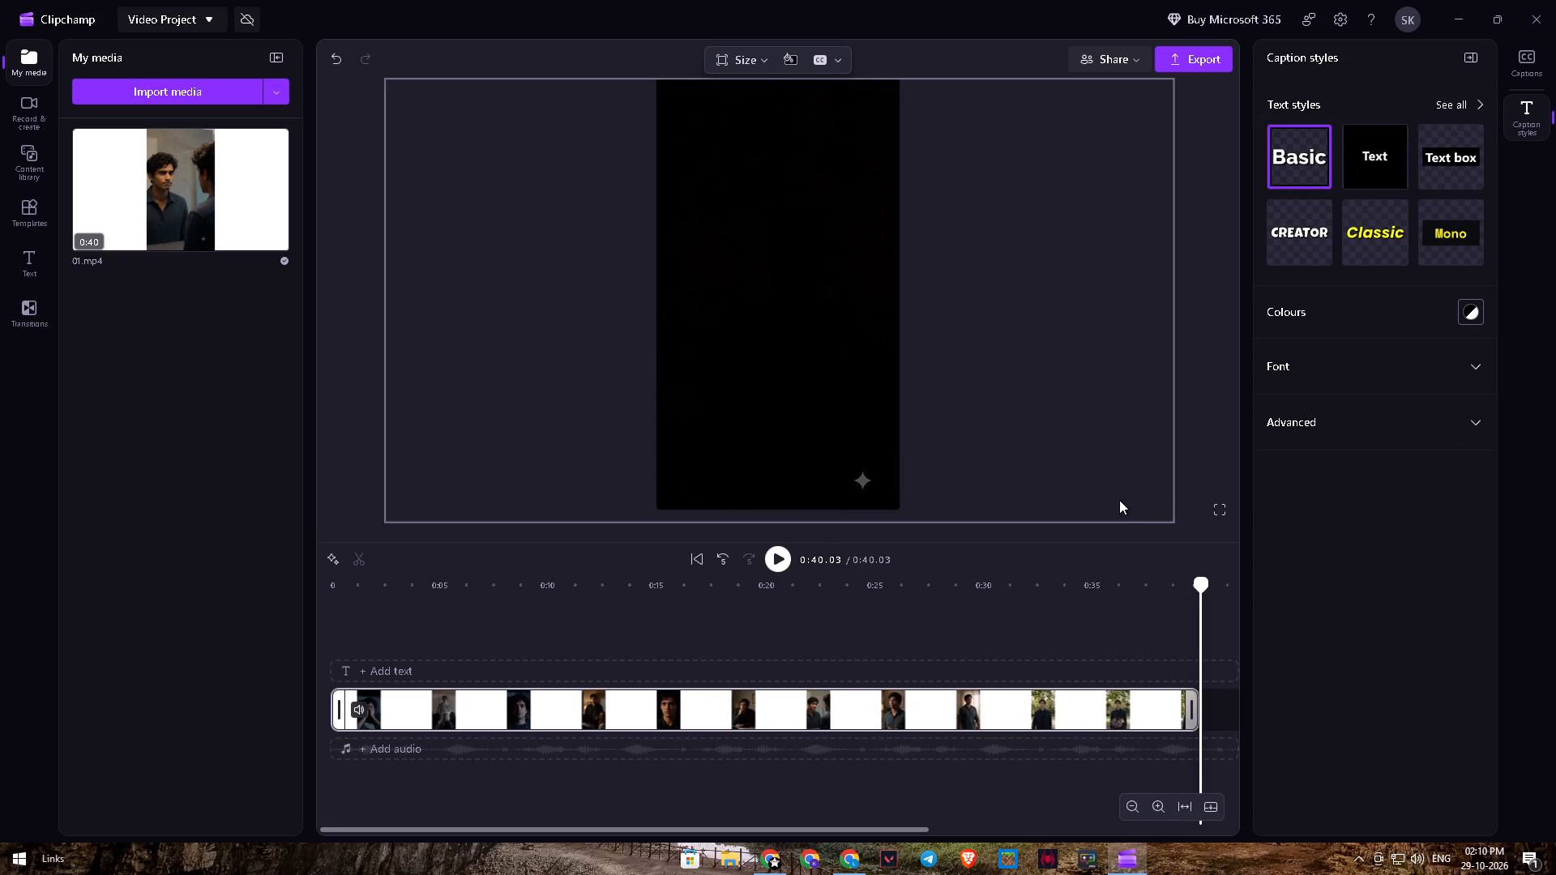
Play the captioned 01.mp4 video and check it in full-screen view, returning to the editor when done.
click(787, 561)
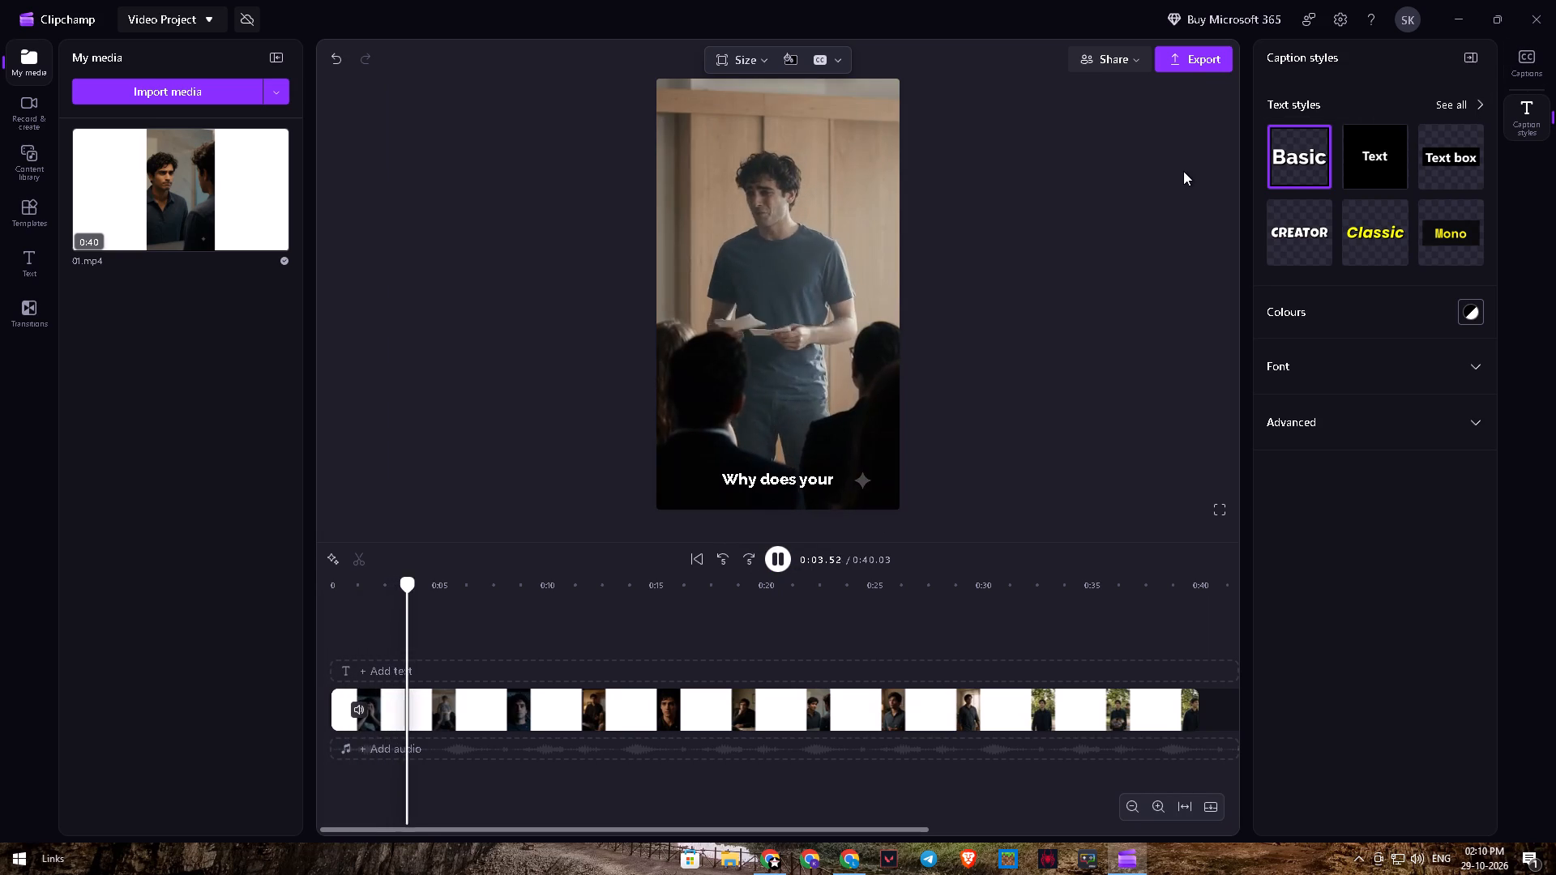
click(1209, 305)
click(1232, 509)
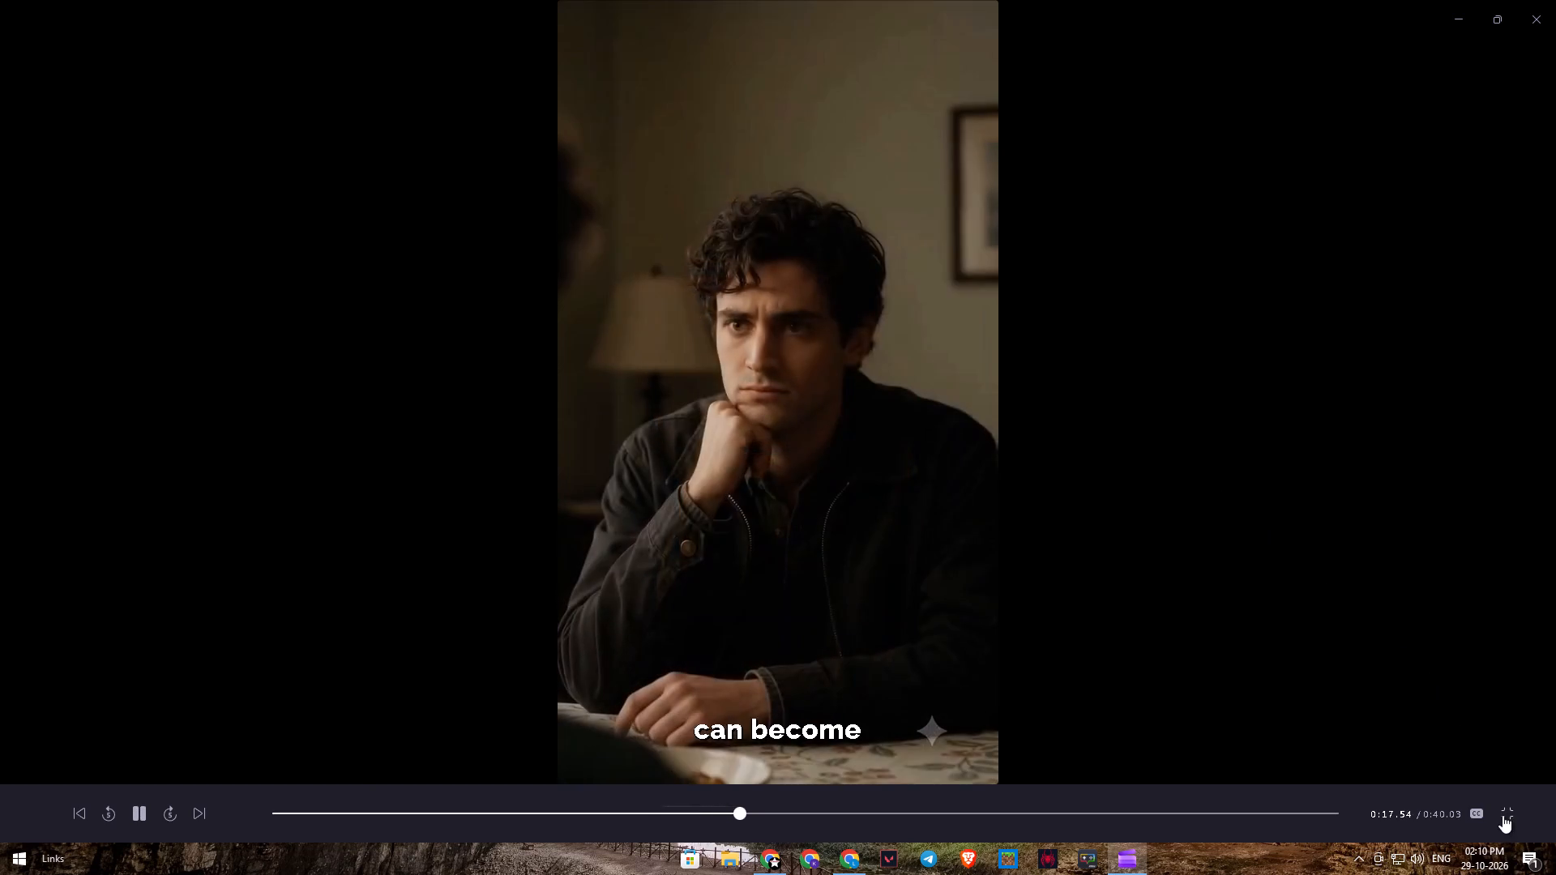
click(1503, 815)
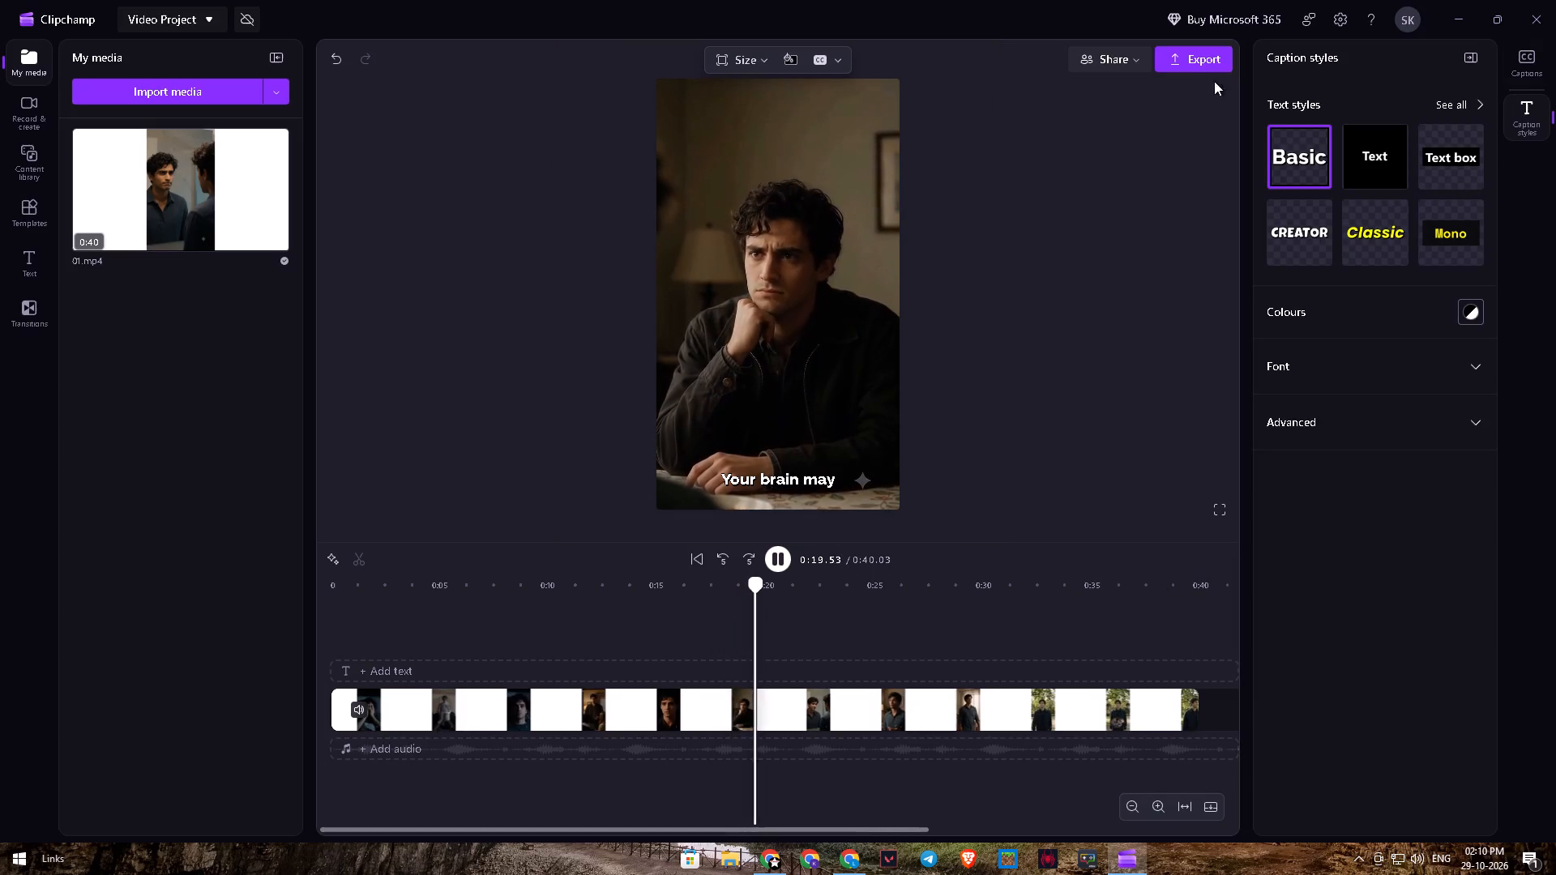
click(1186, 69)
click(914, 398)
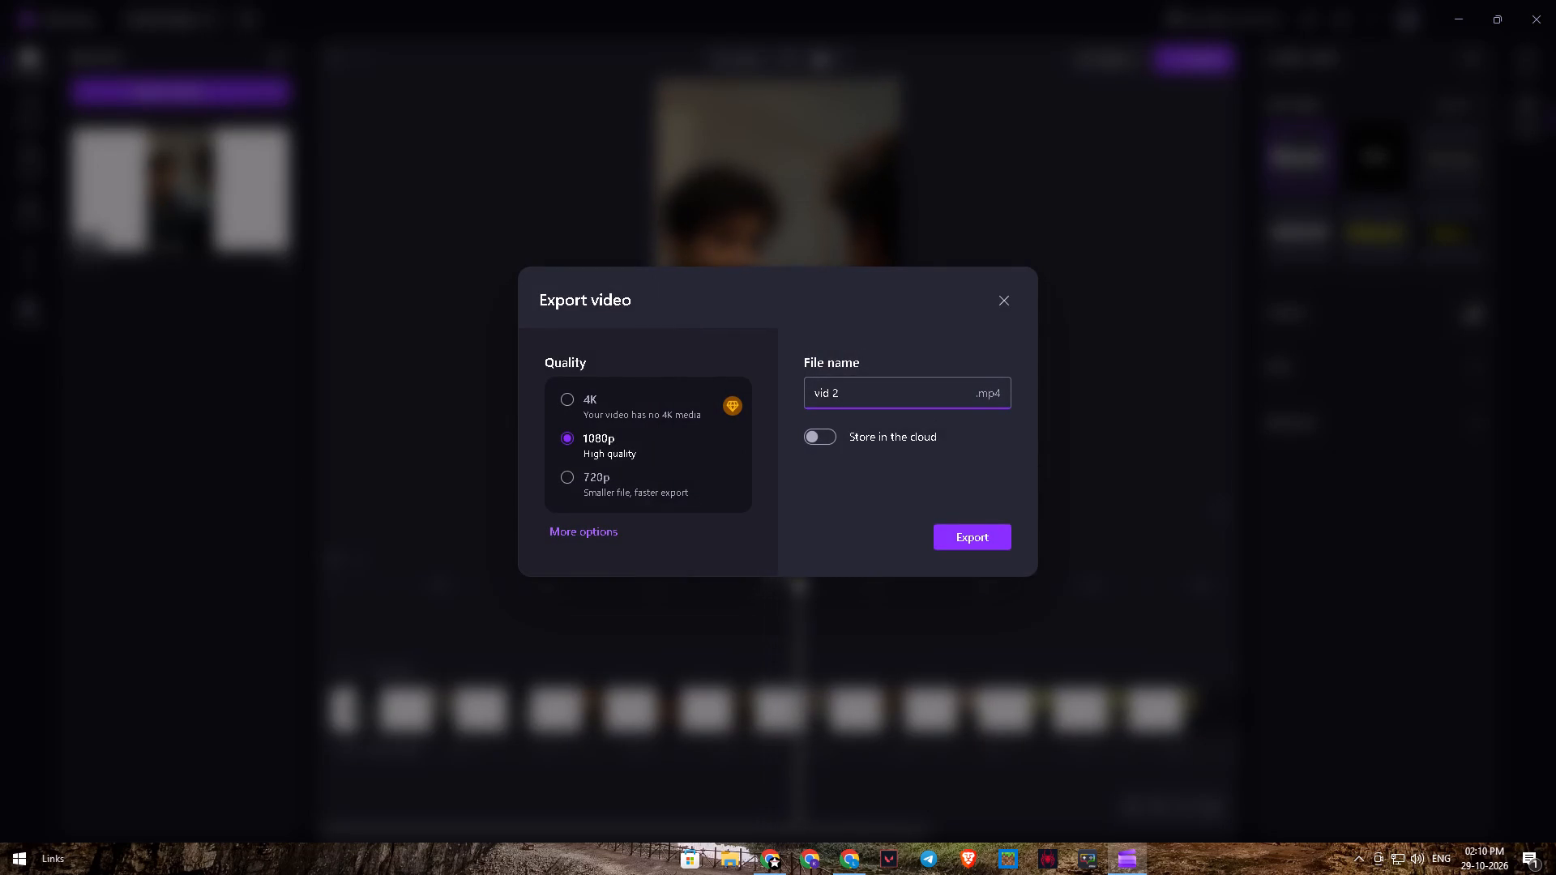
key(BackSpace)
key(3)
click(985, 555)
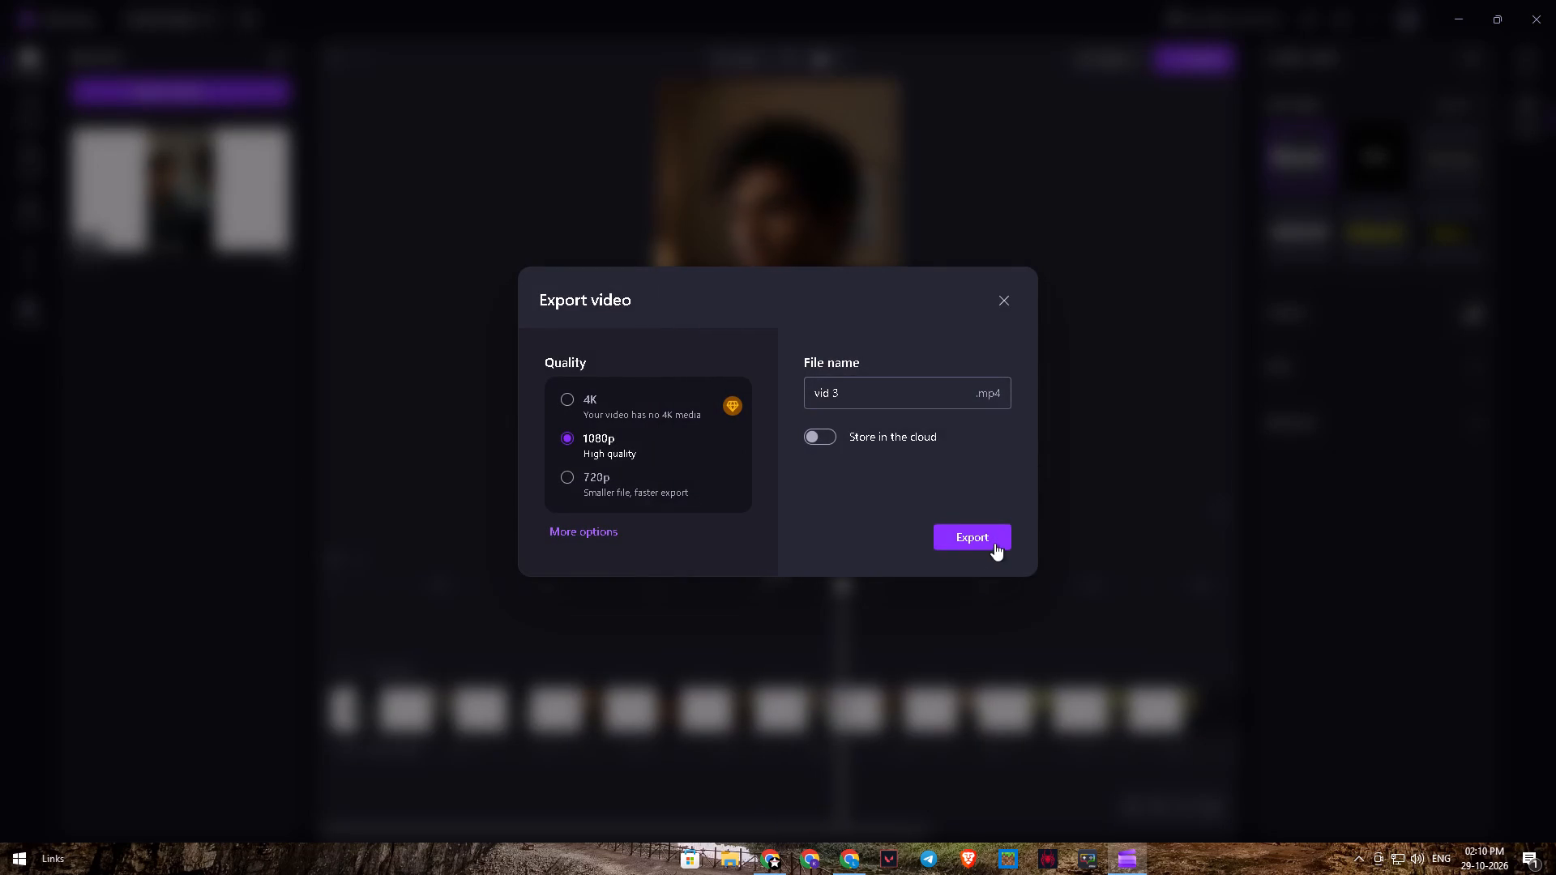
click(994, 543)
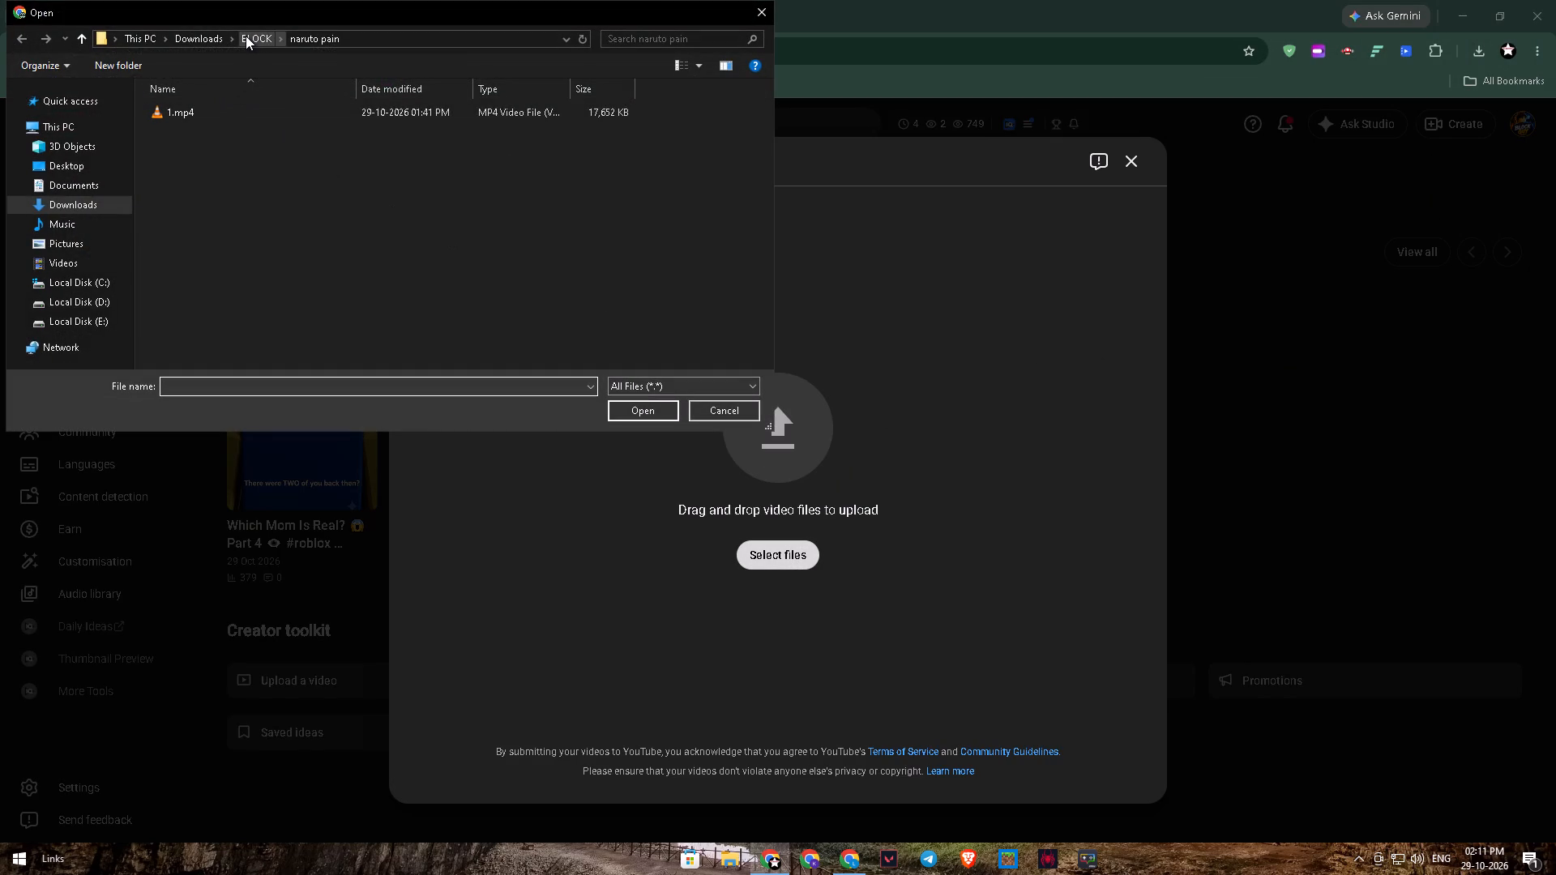
click(246, 36)
click(210, 102)
double_click(216, 109)
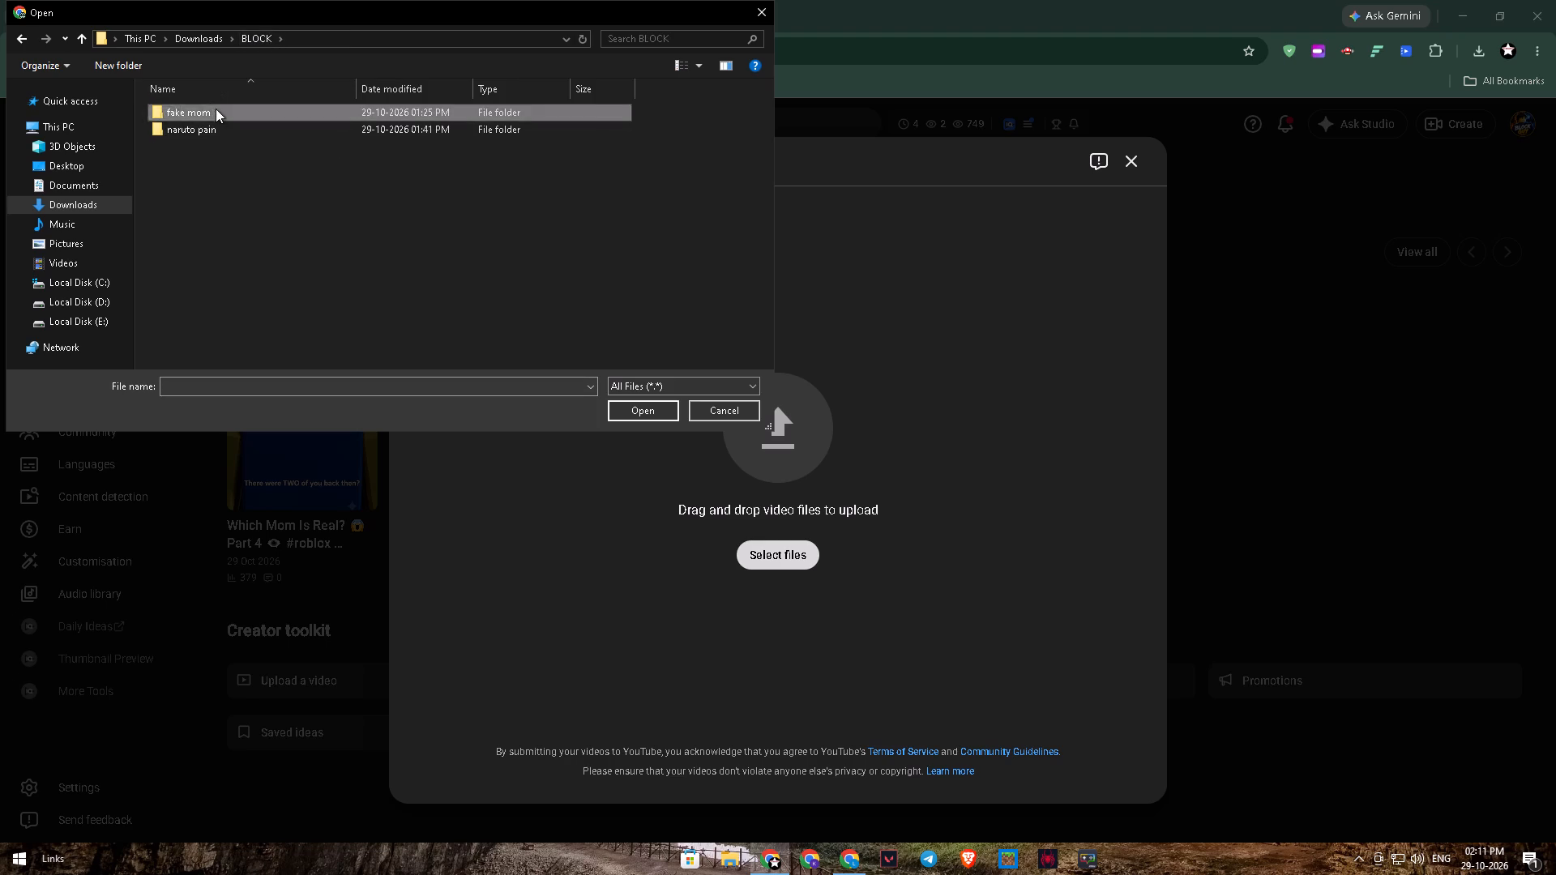
click(206, 181)
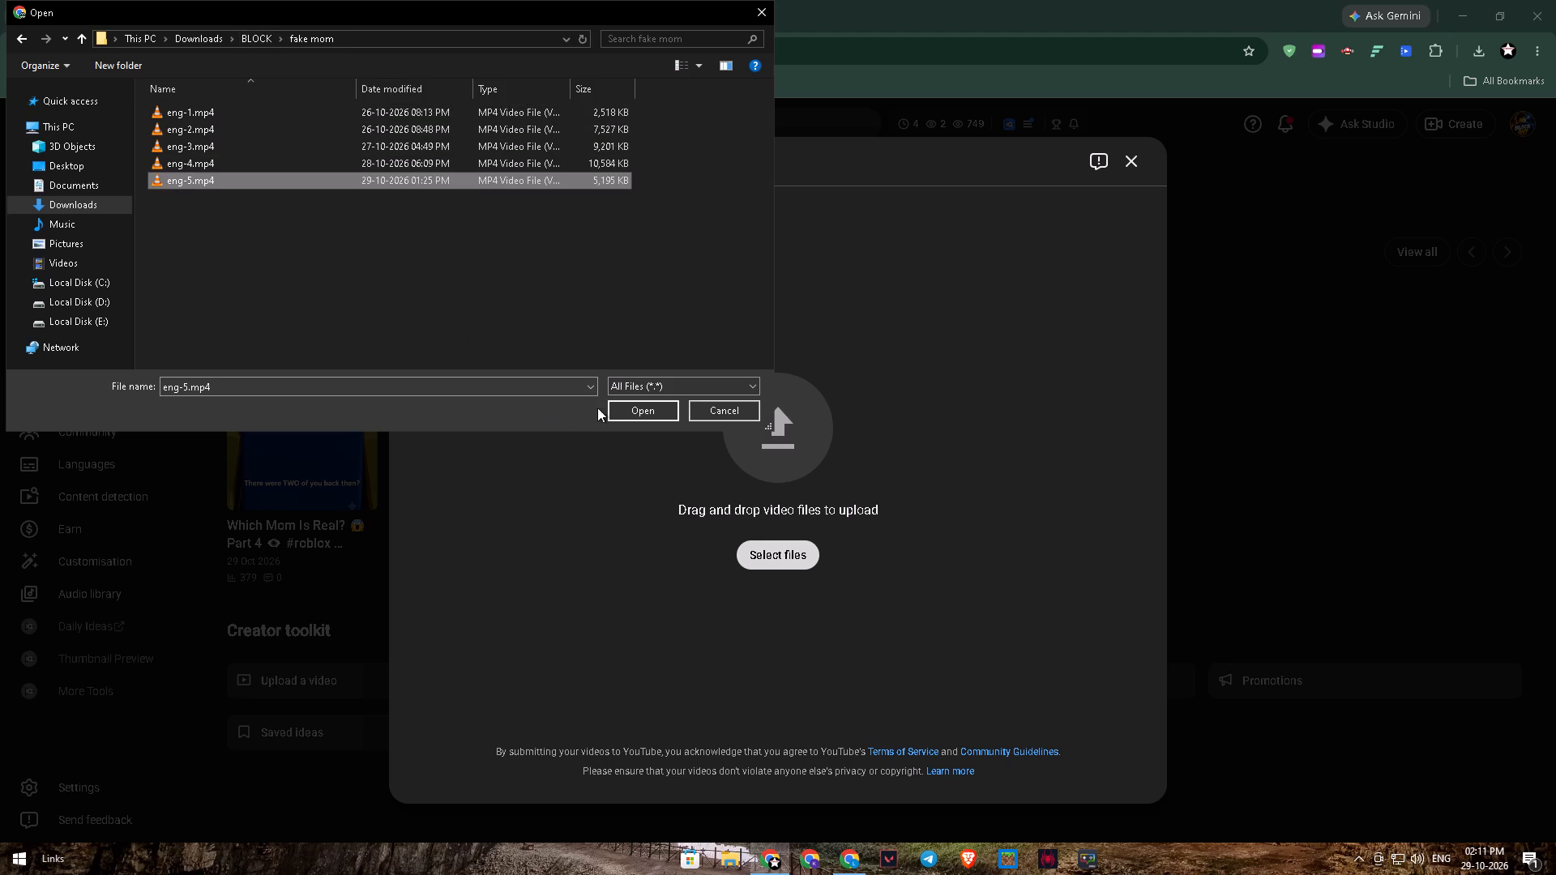
click(616, 410)
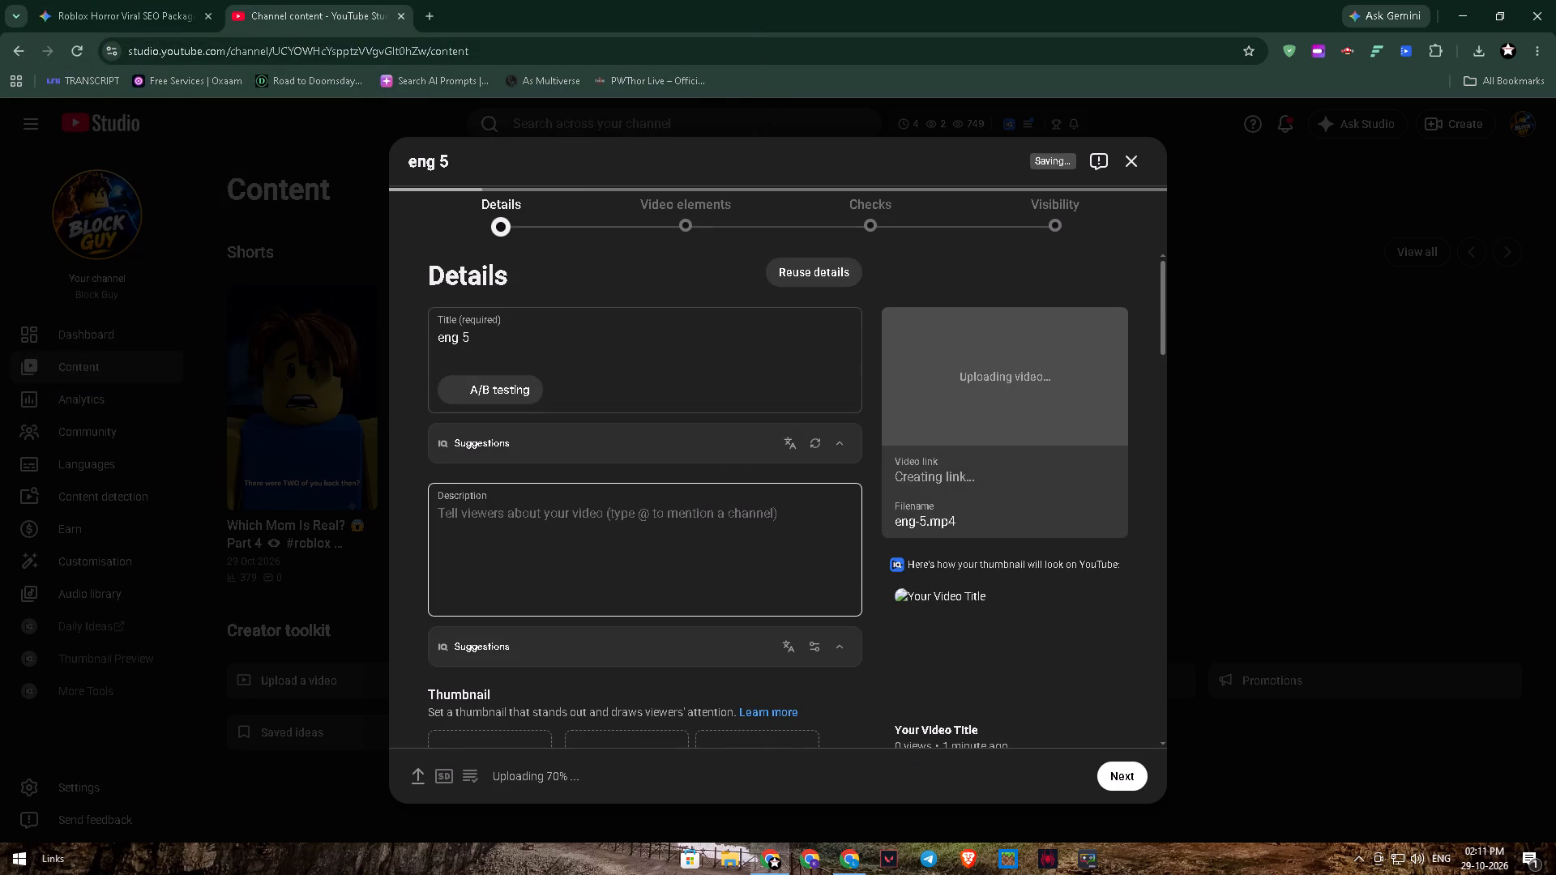
Clear the default title "eng 5" from the uploaded video's details.
click(562, 339)
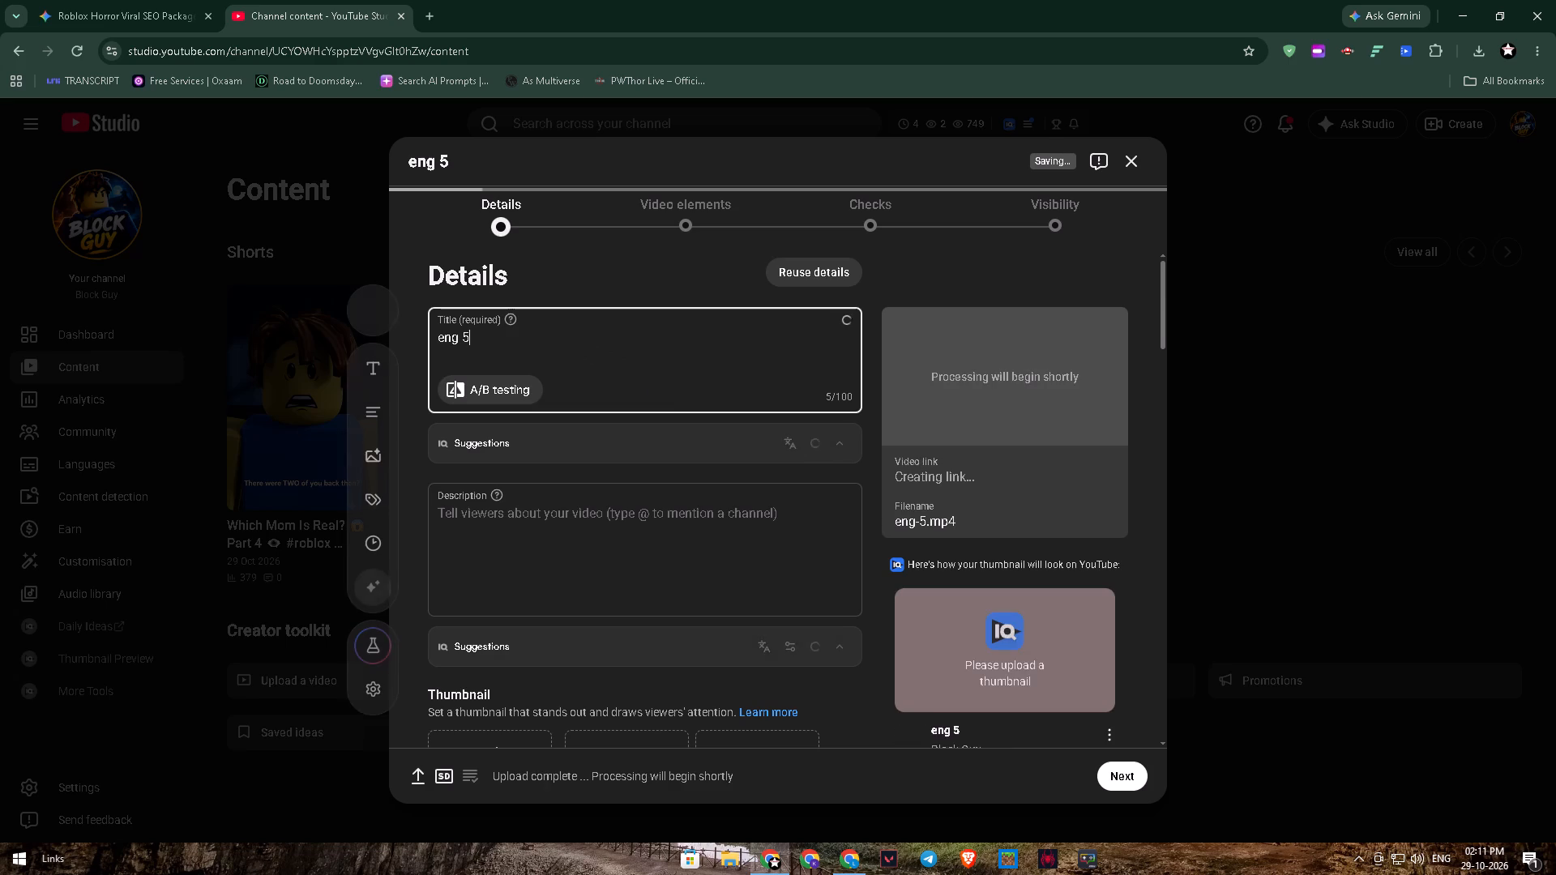
key(BackSpace)
key(BackSpace)
key(BackSpace)
key(BackSpace)
key(BackSpace)
key(BackSpace)
key(BackSpace)
key(BackSpace)
key(BackSpace)
key(BackSpace)
key(BackSpace)
key(BackSpace)
key(BackSpace)
key(BackSpace)
key(BackSpace)
key(BackSpace)
key(BackSpace)
key(BackSpace)
key(BackSpace)
key(BackSpace)
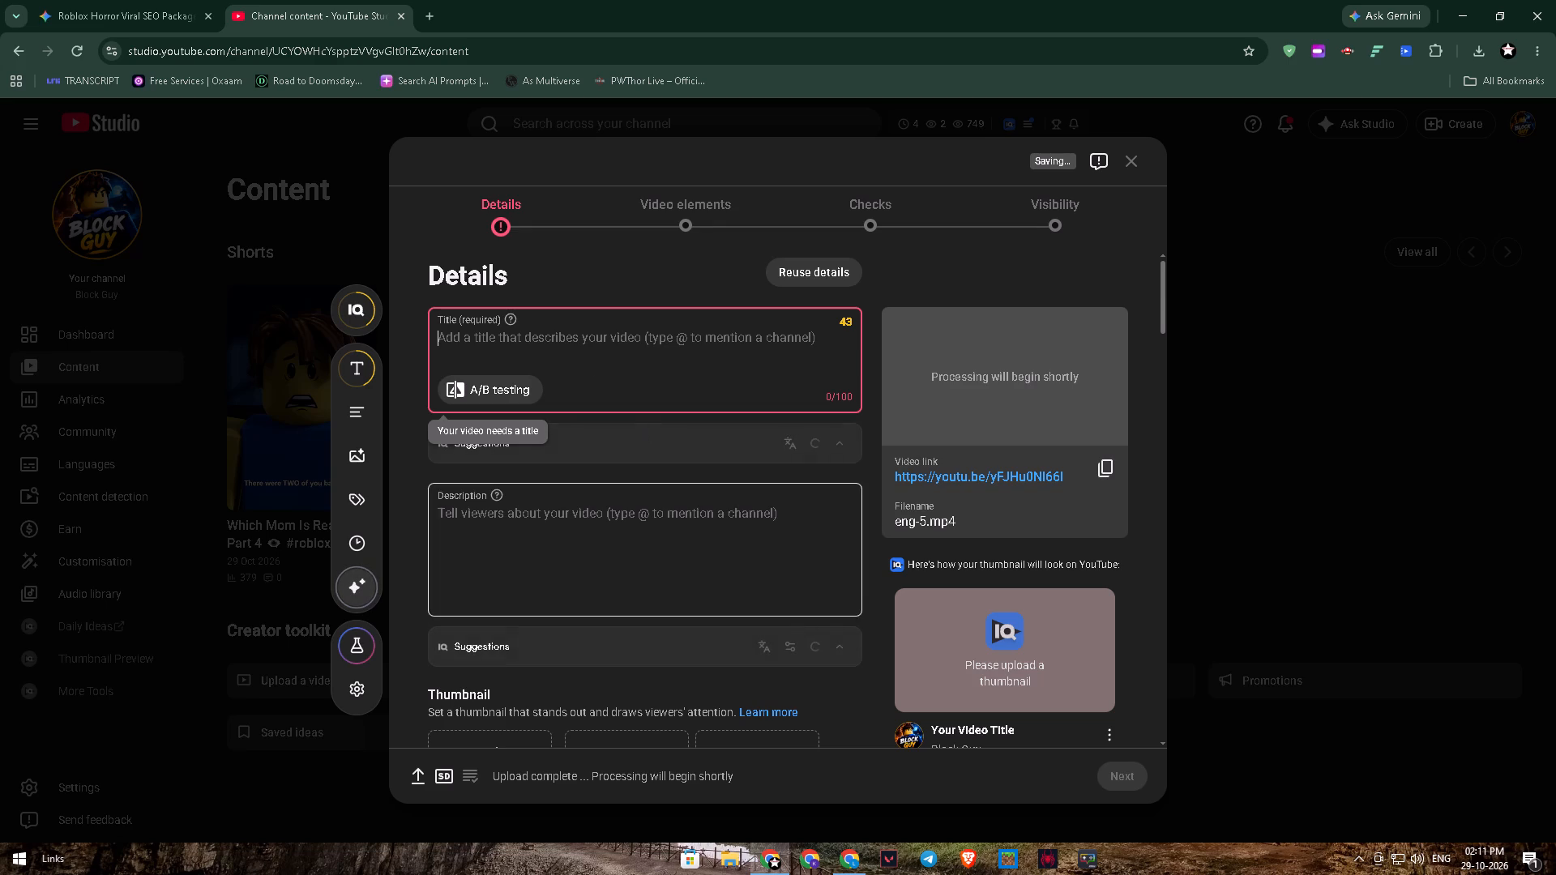
Look over the upload's title, description, thumbnail and playlist sections and their suggestions.
scroll(810, 548, down, 5)
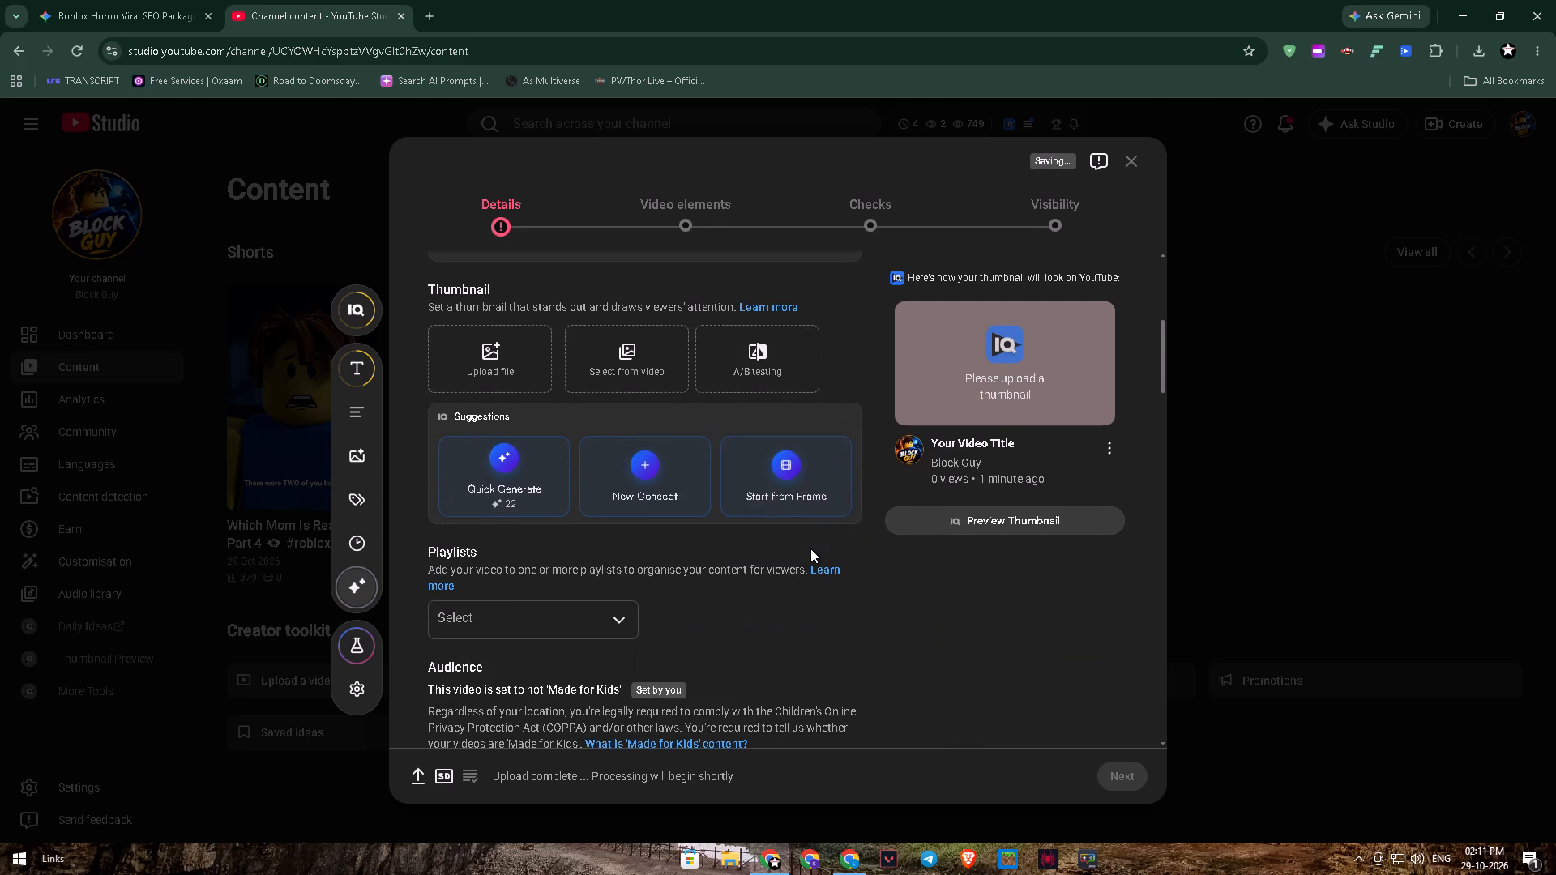
scroll(810, 548, up, 1)
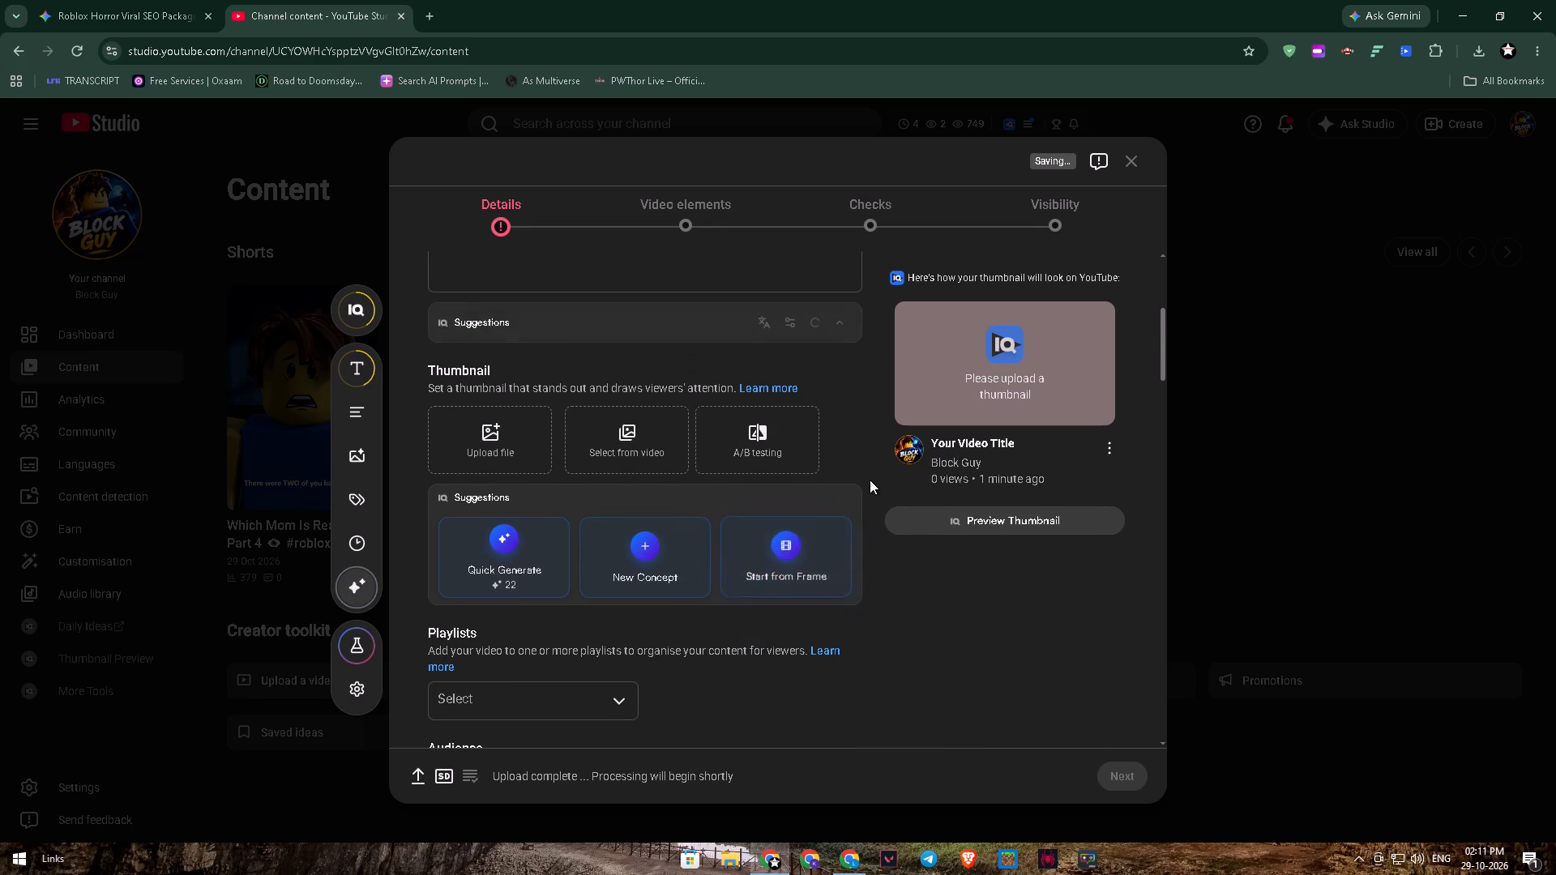
scroll(870, 477, up, 3)
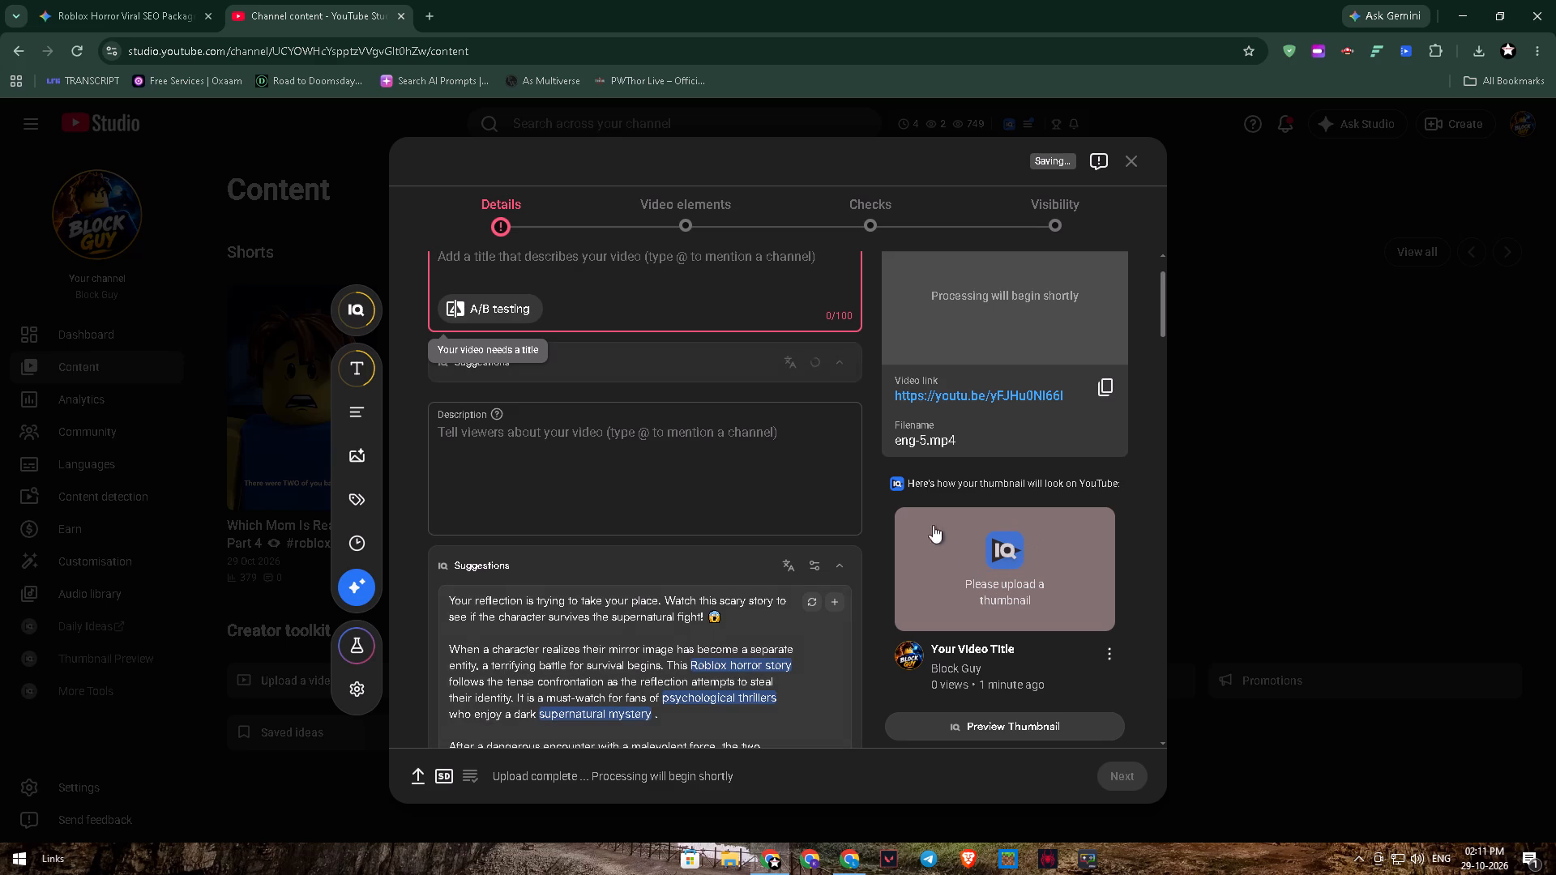
scroll(871, 495, up, 2)
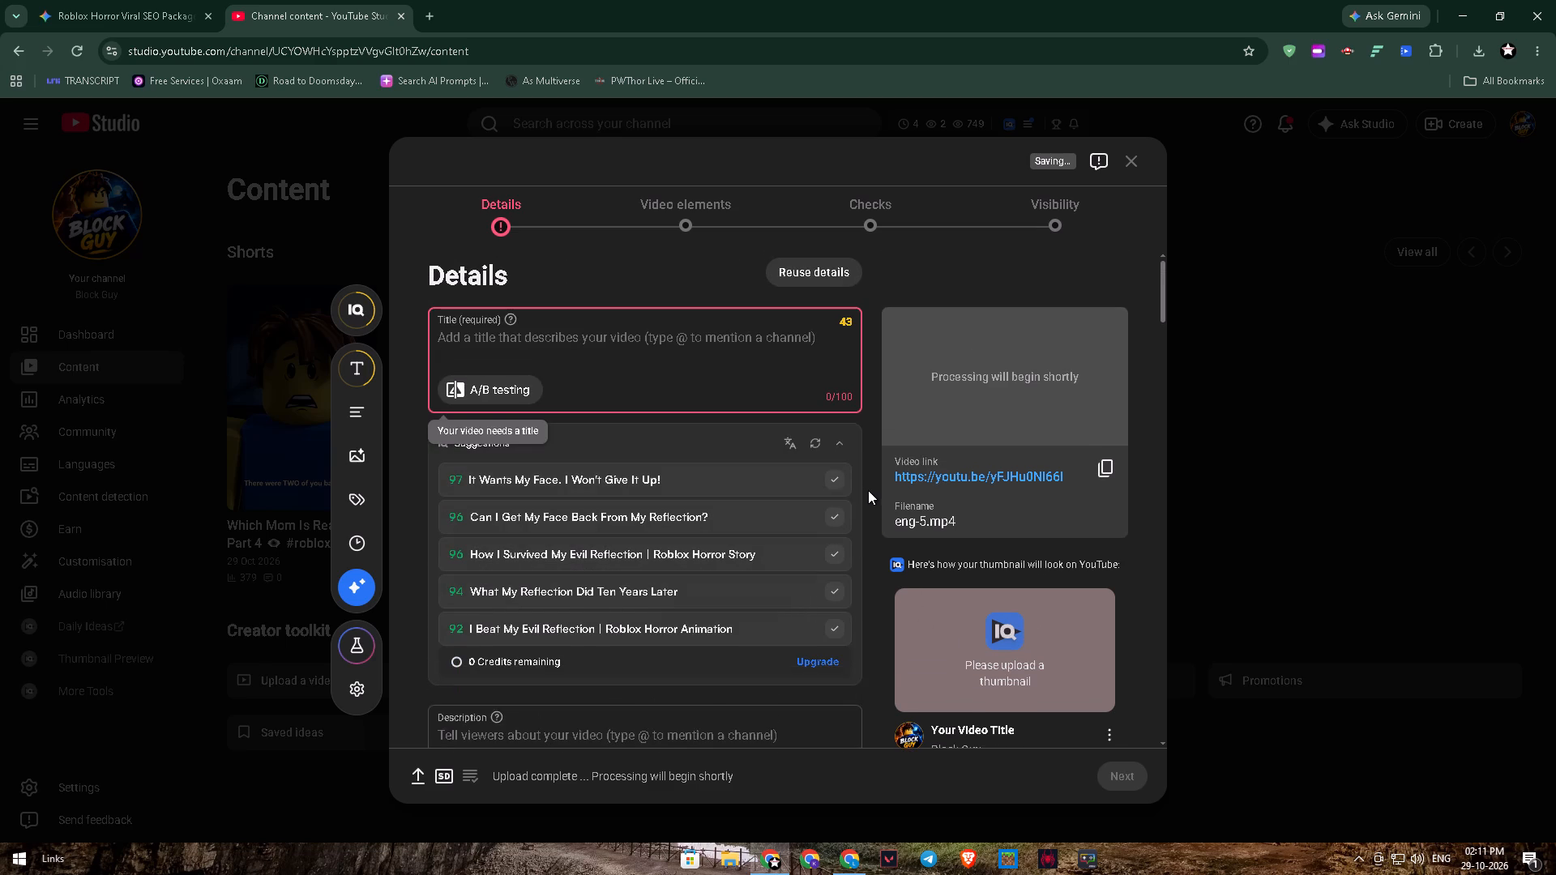